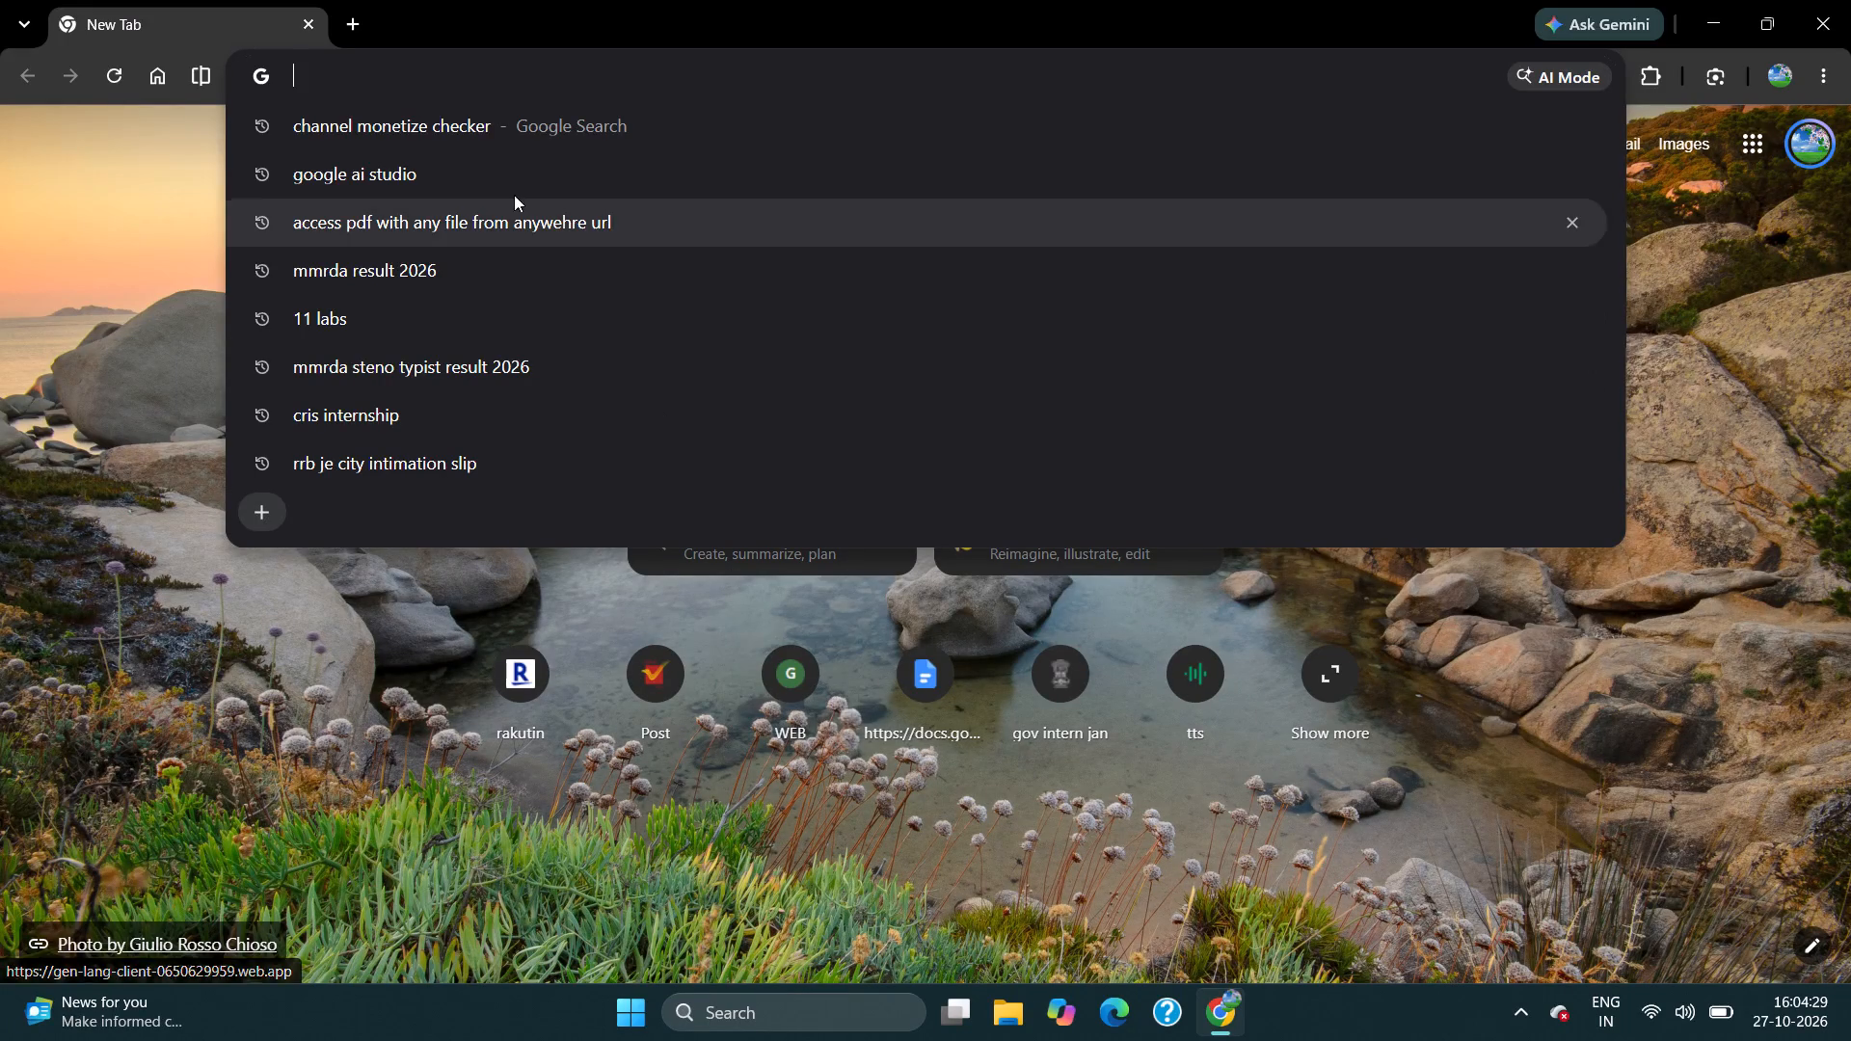
scroll(452, 314, down, 4)
scroll(454, 317, up, 3)
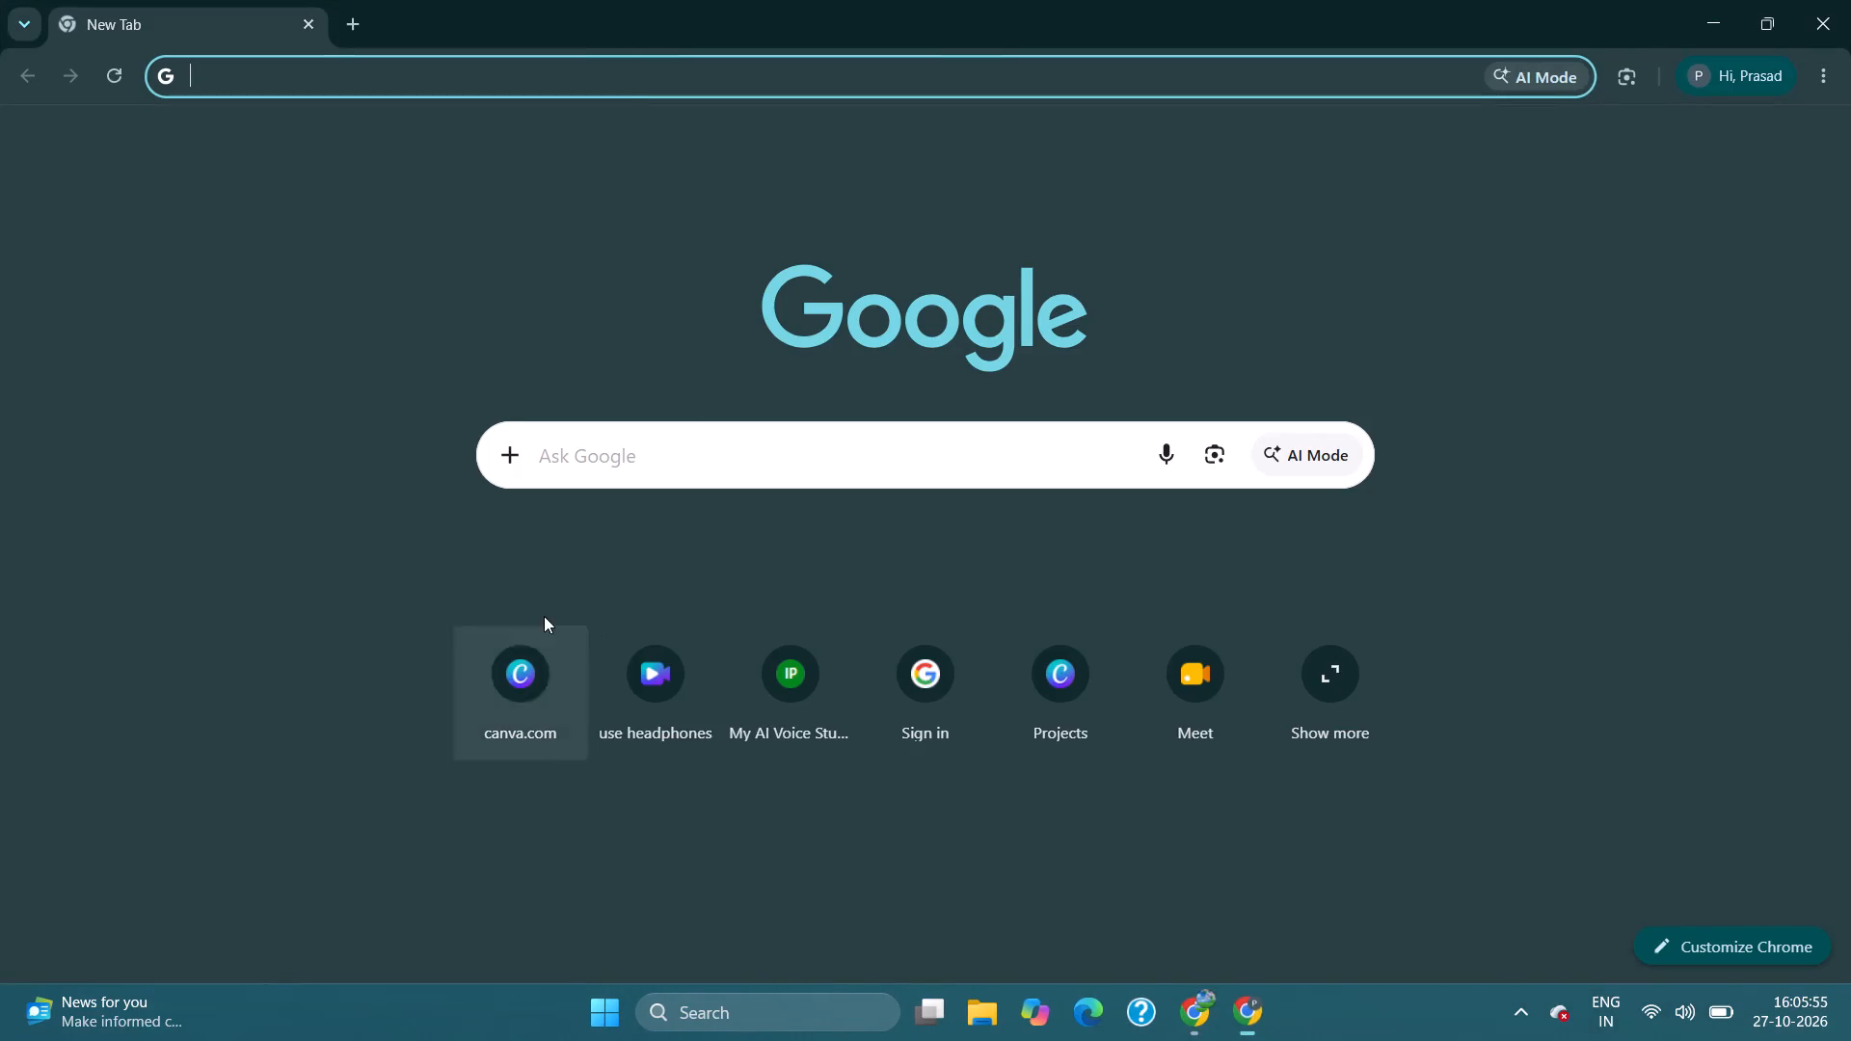
click(532, 628)
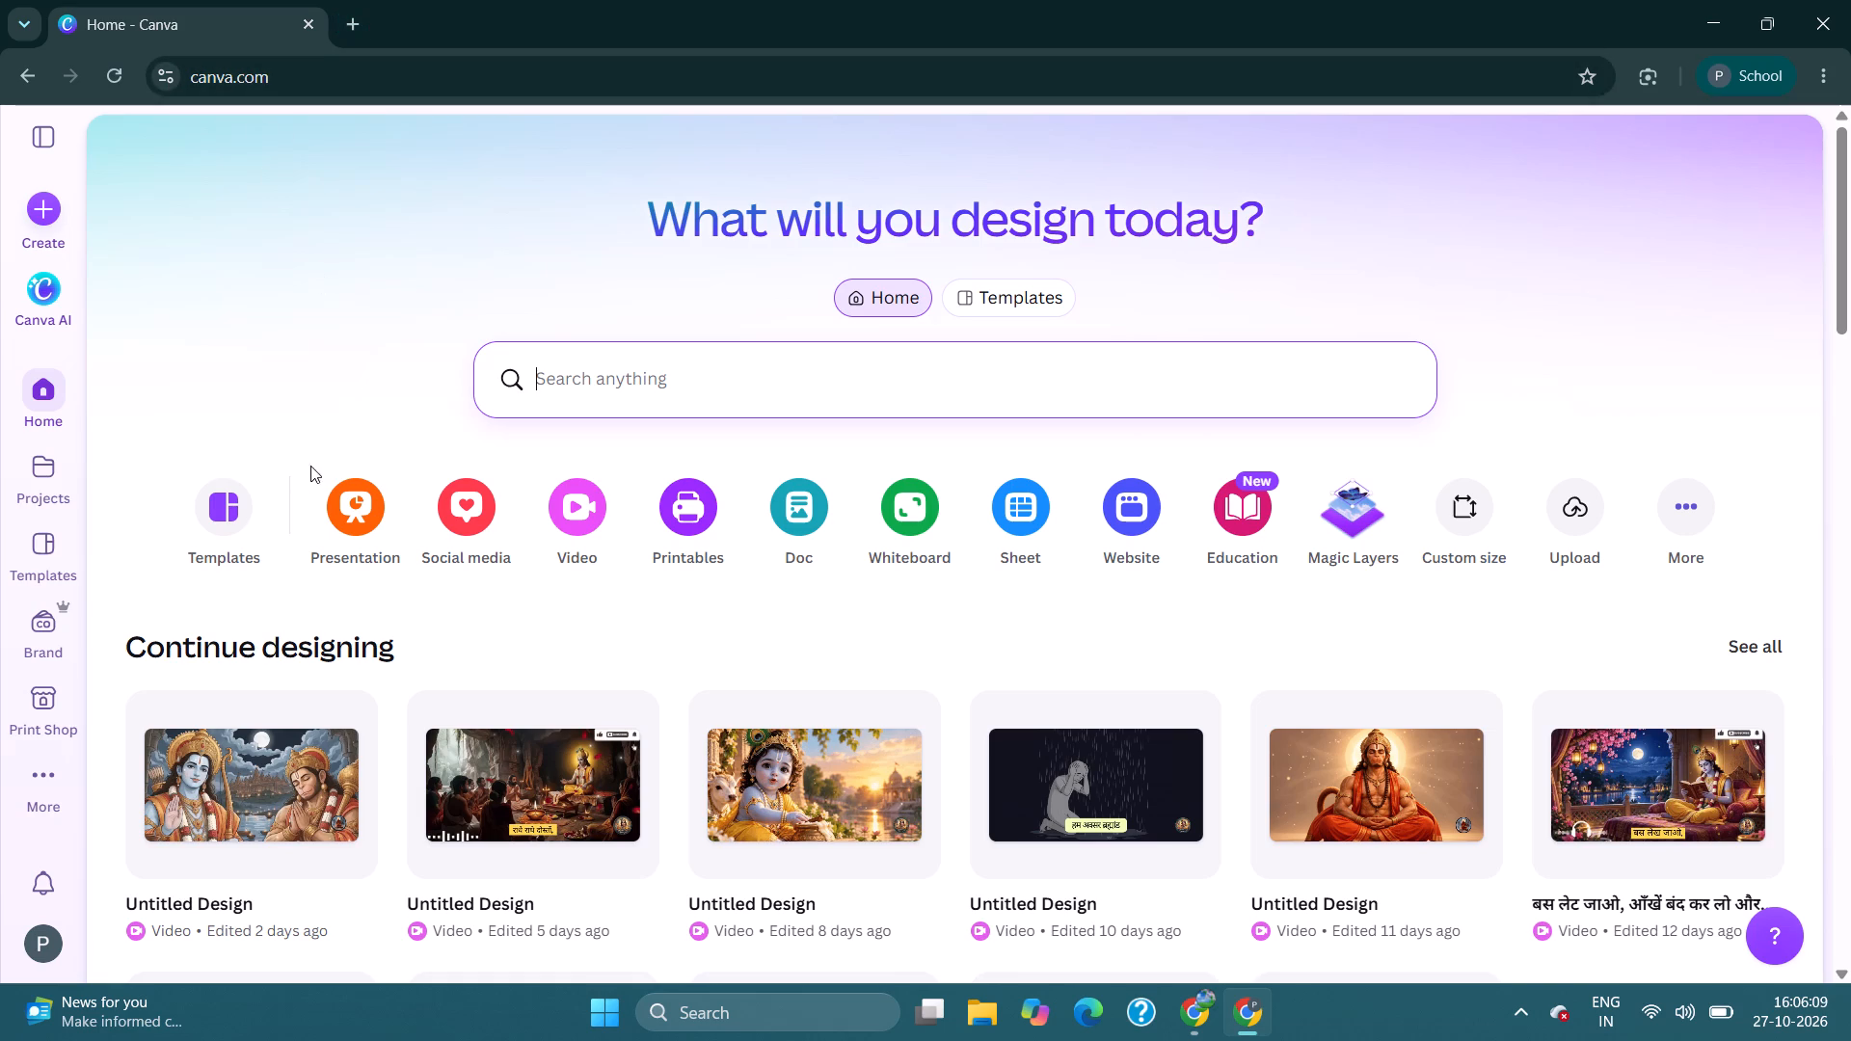
Create a new blank Landscape Video design.
click(40, 200)
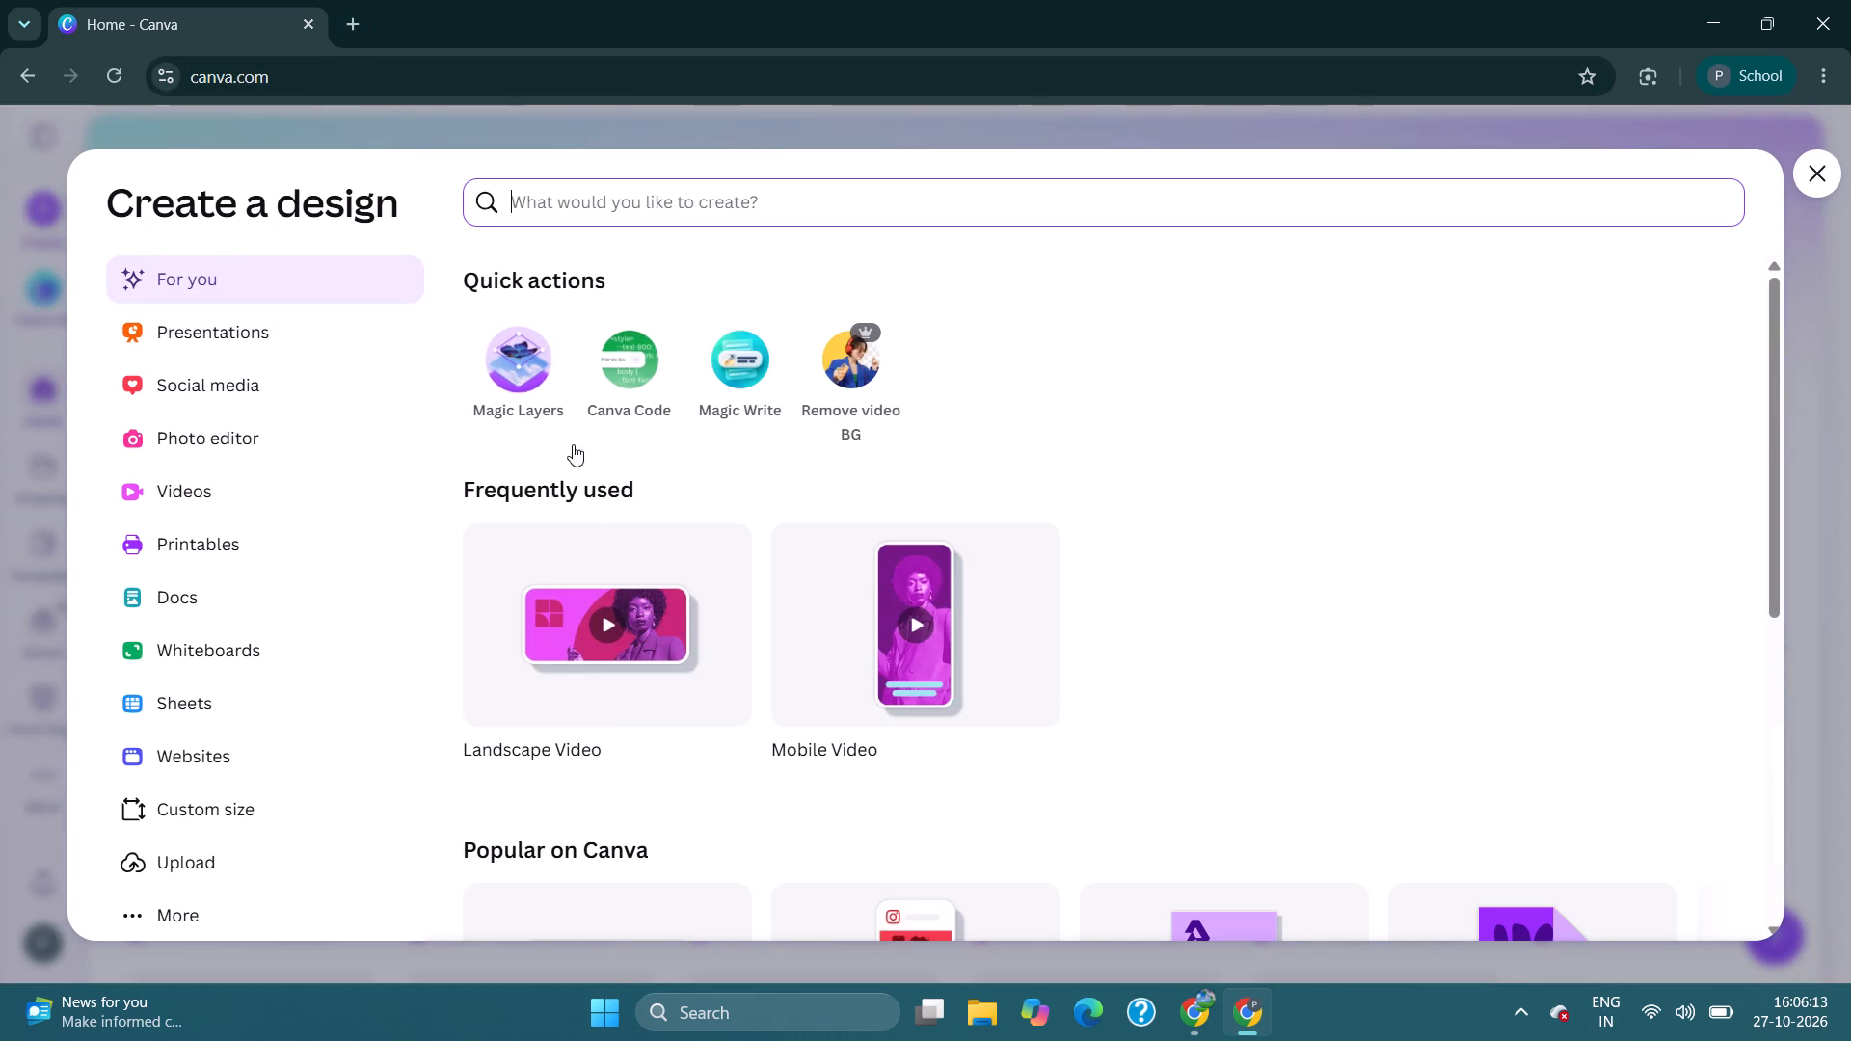
click(603, 550)
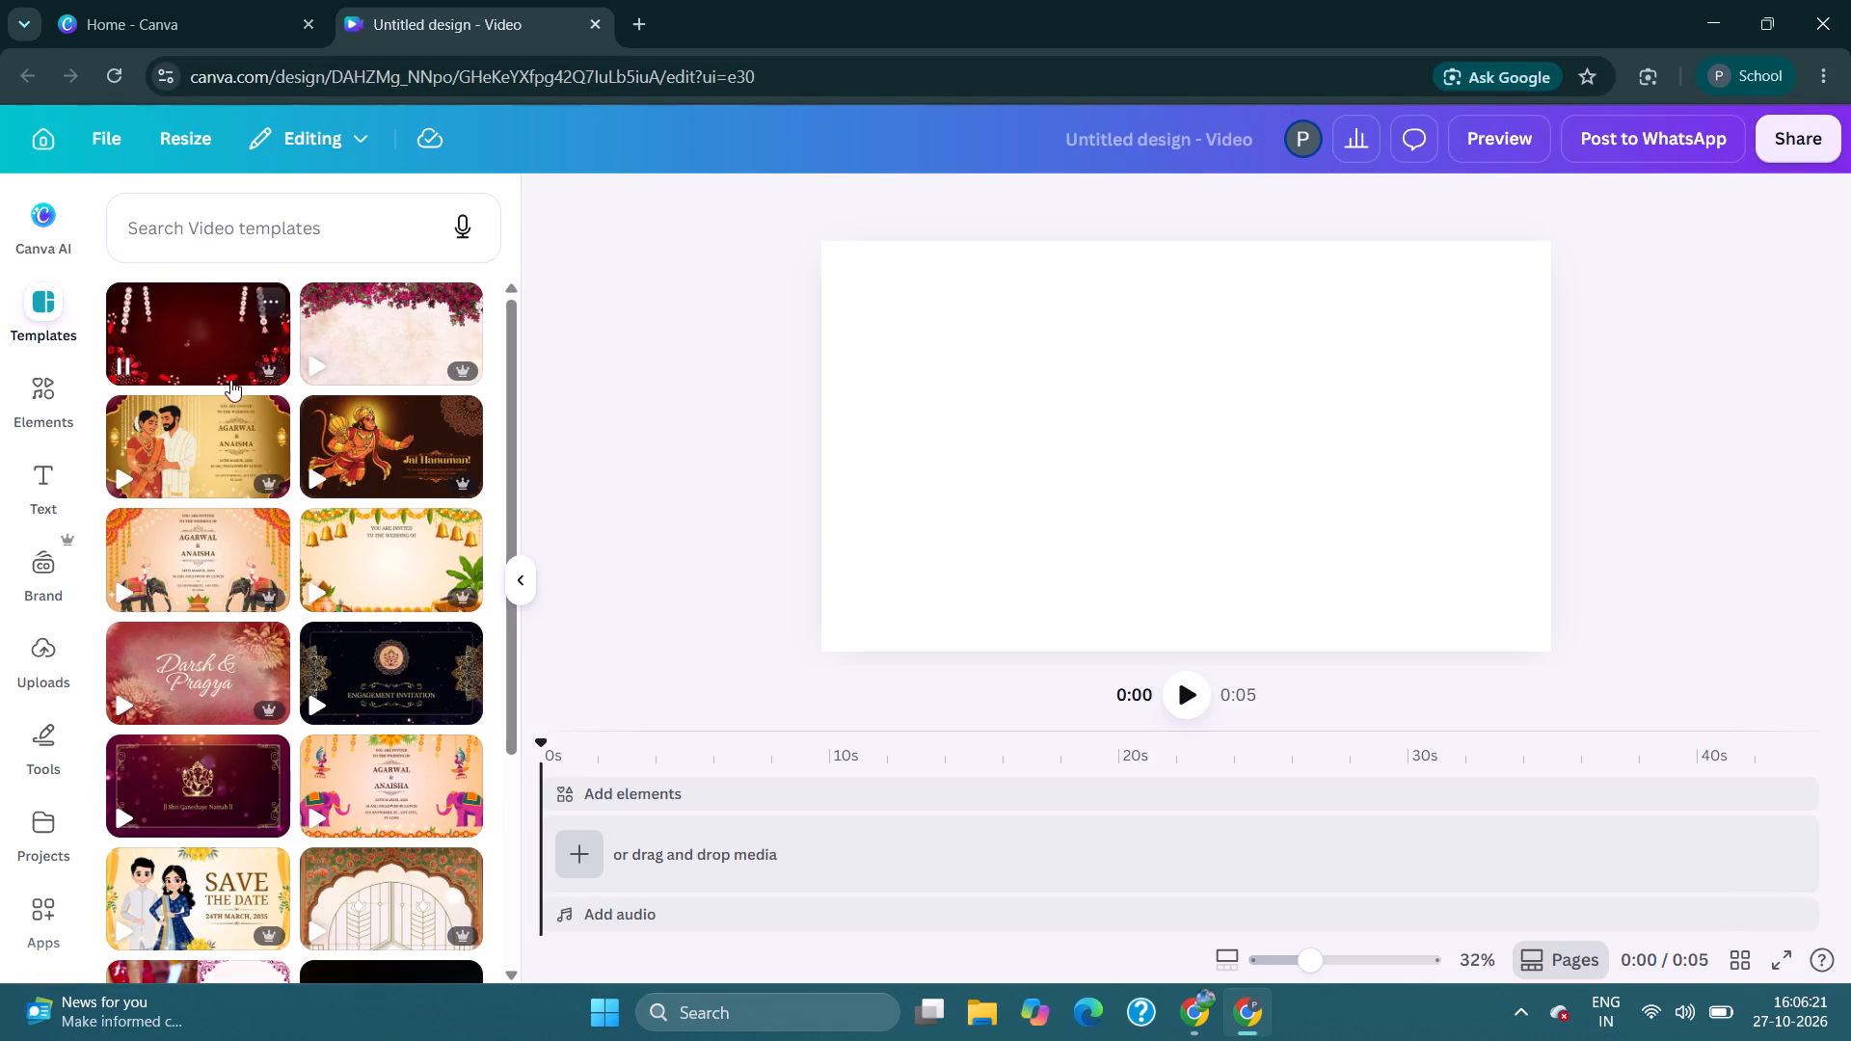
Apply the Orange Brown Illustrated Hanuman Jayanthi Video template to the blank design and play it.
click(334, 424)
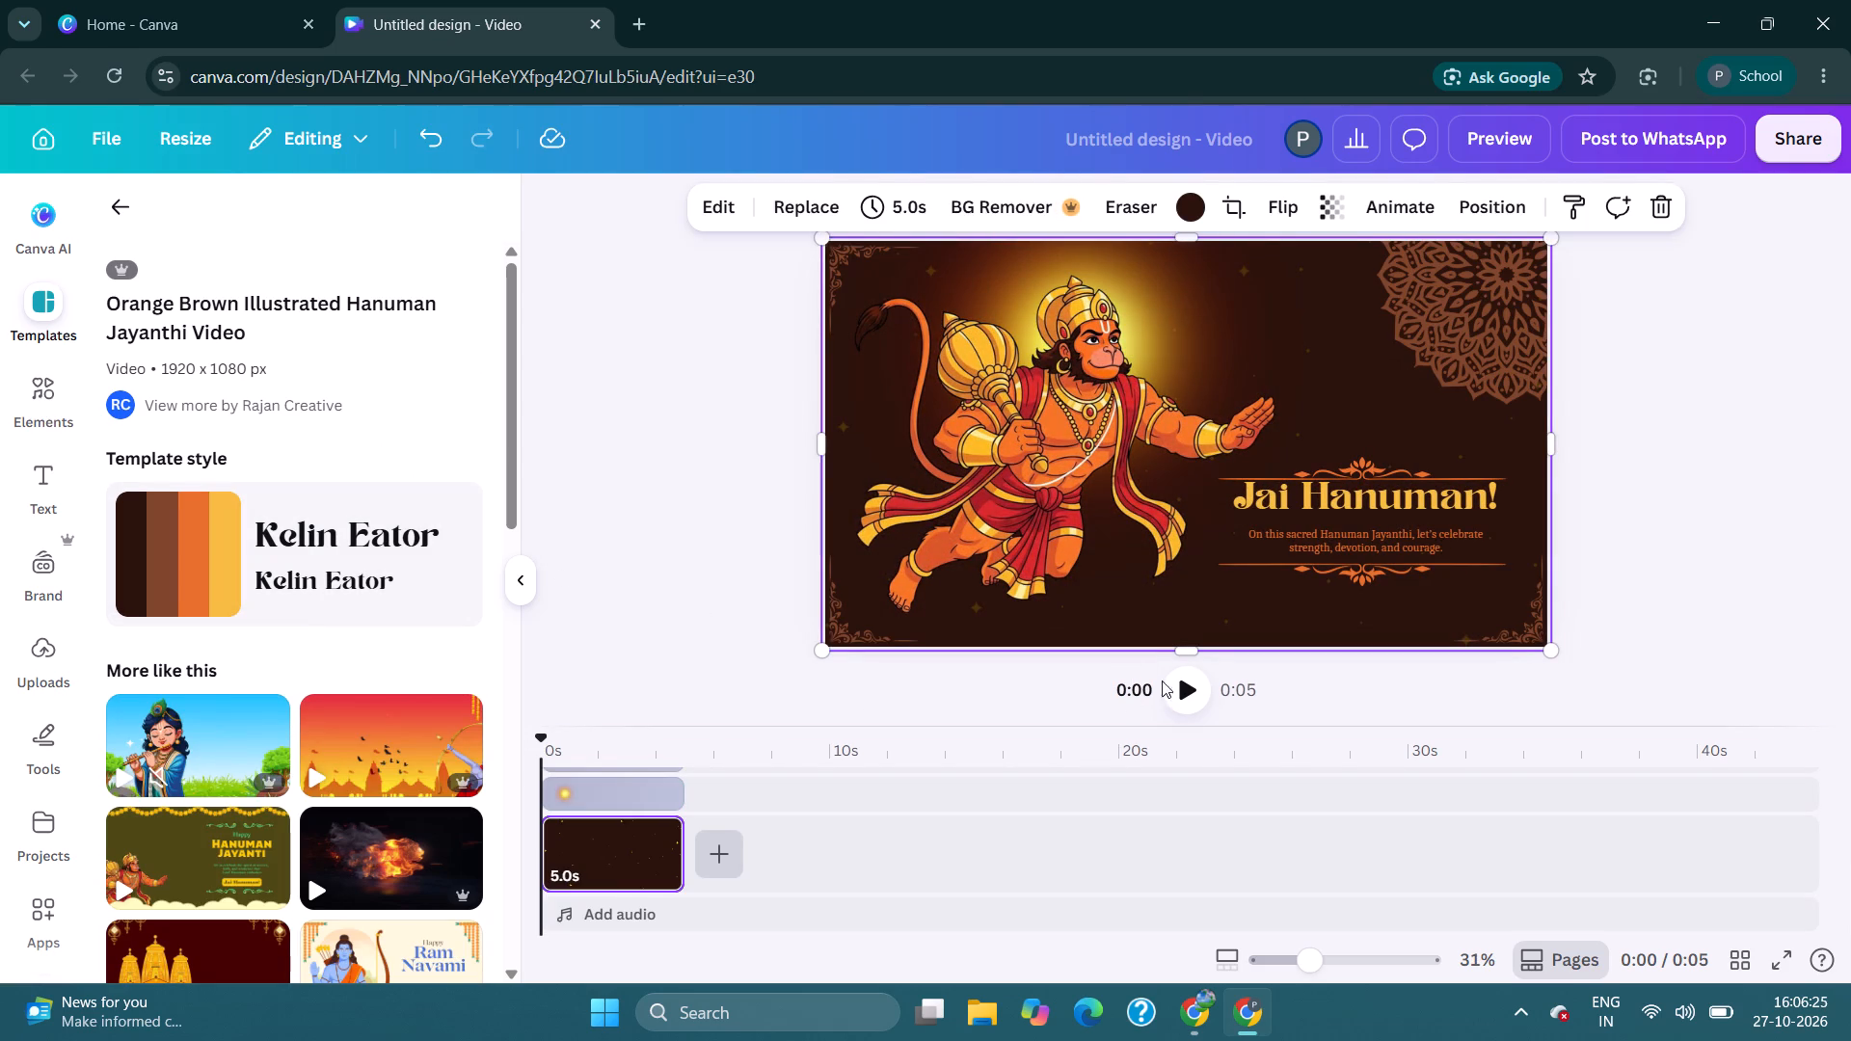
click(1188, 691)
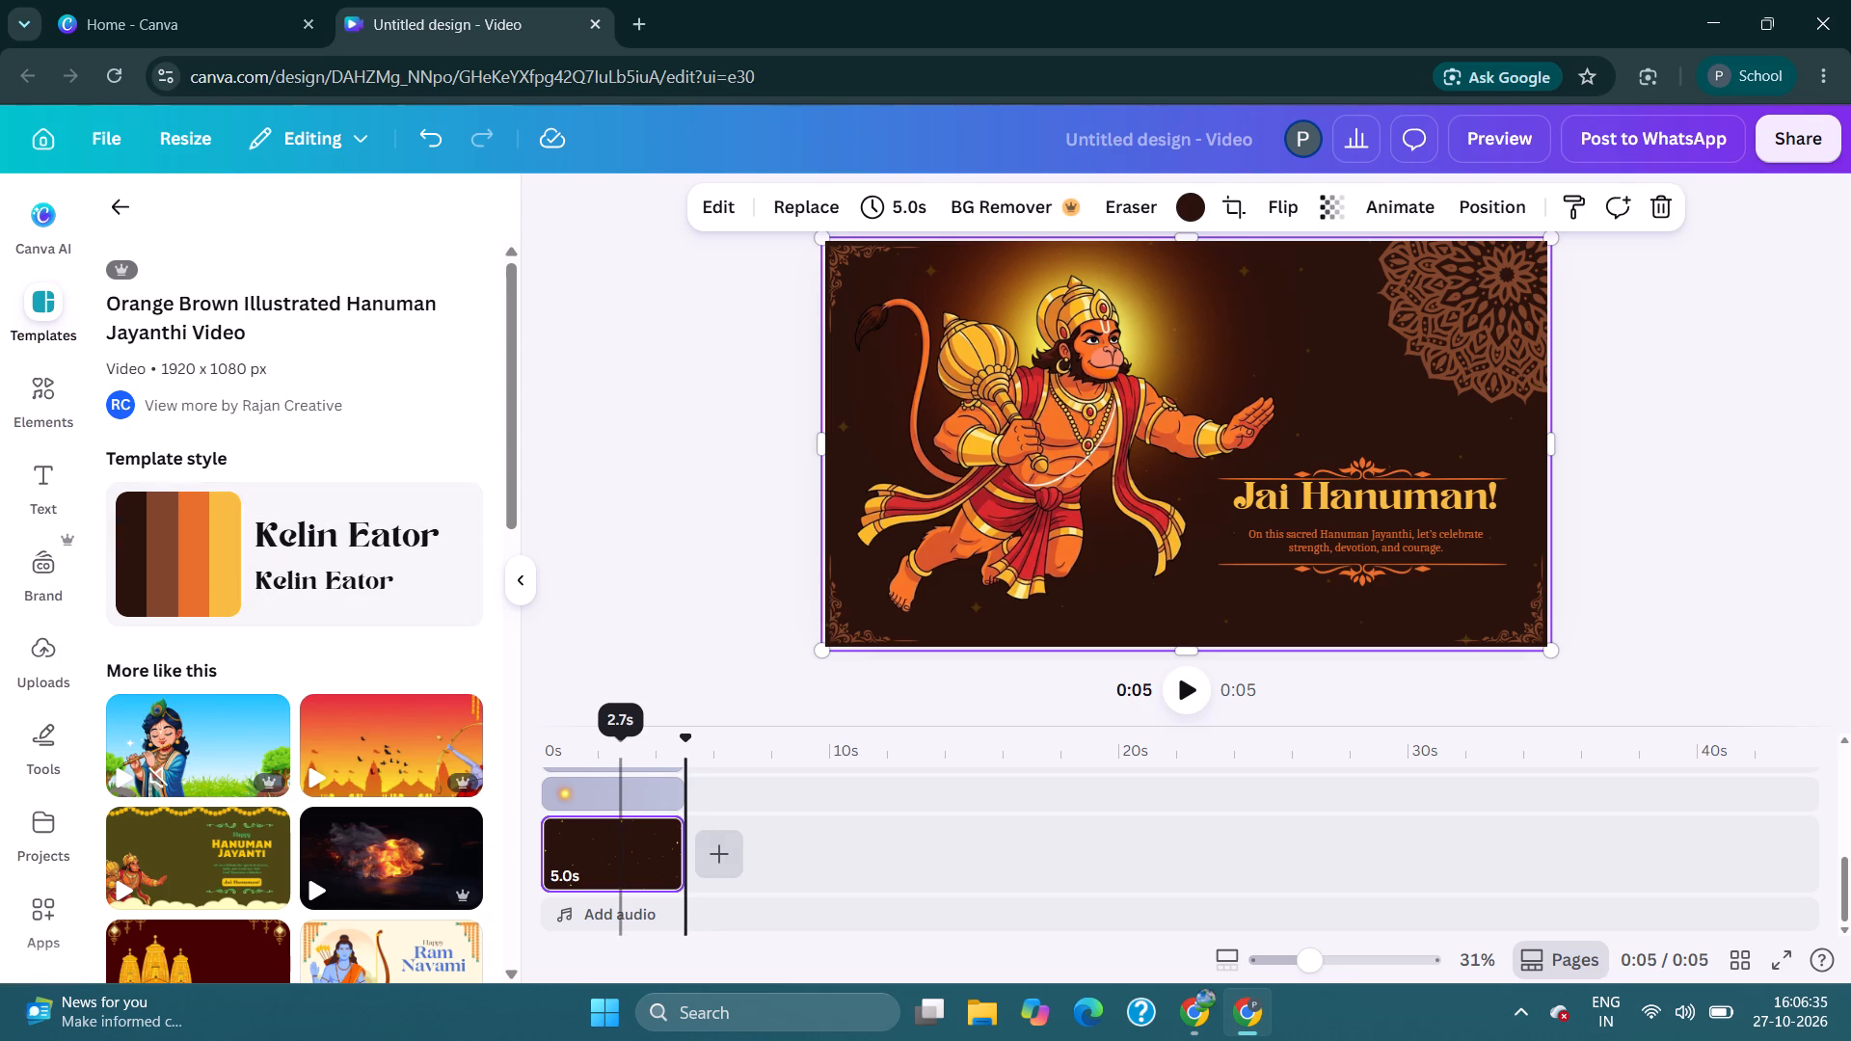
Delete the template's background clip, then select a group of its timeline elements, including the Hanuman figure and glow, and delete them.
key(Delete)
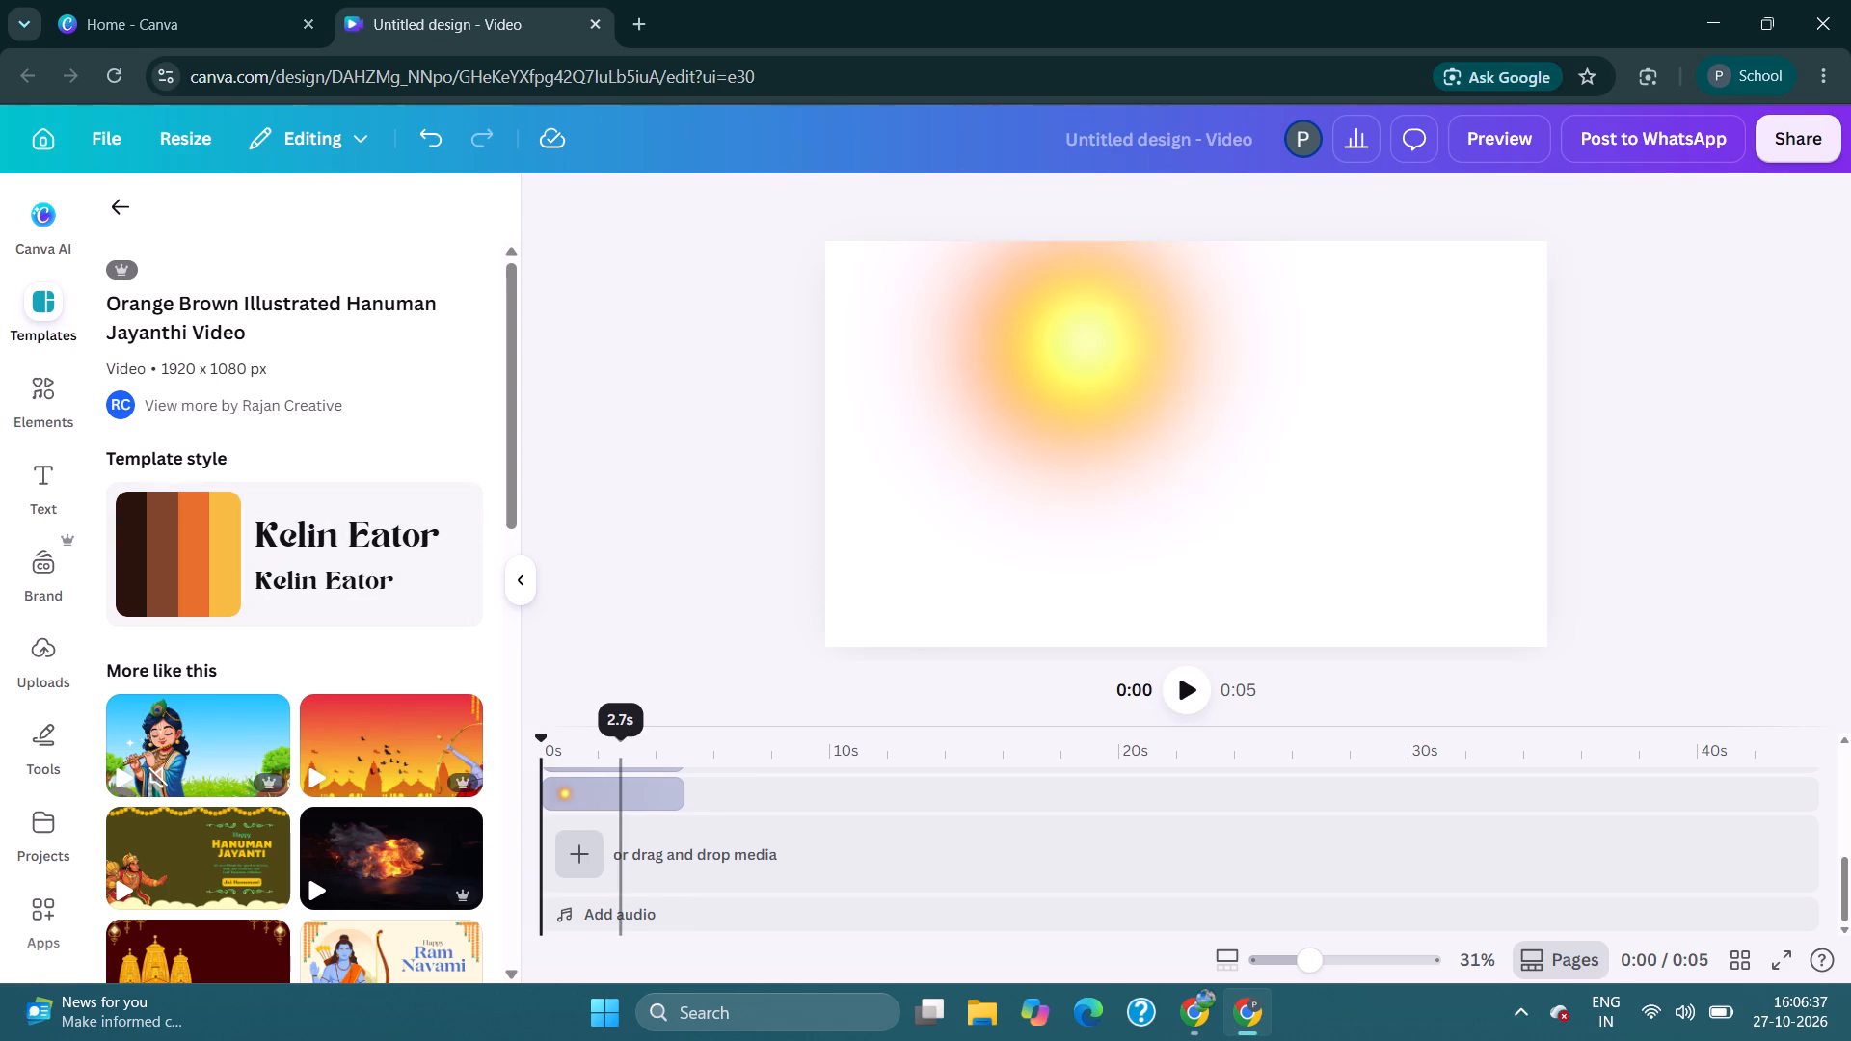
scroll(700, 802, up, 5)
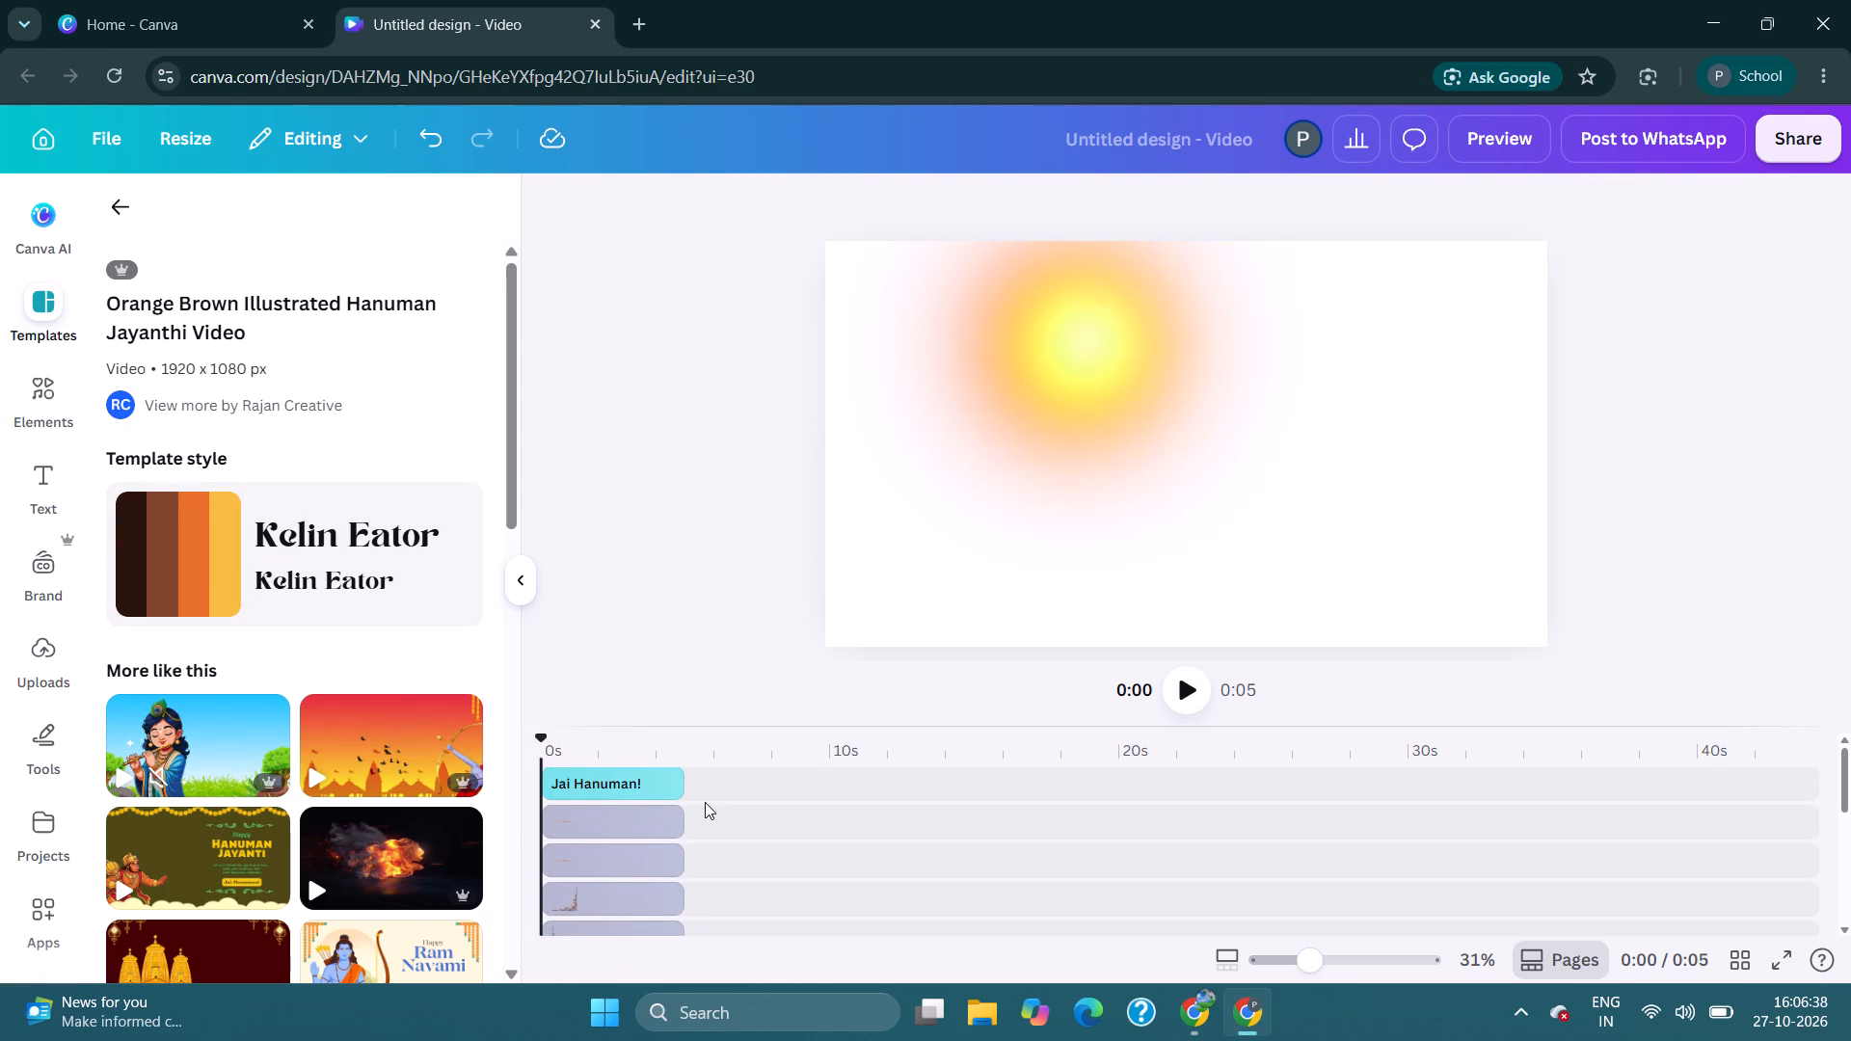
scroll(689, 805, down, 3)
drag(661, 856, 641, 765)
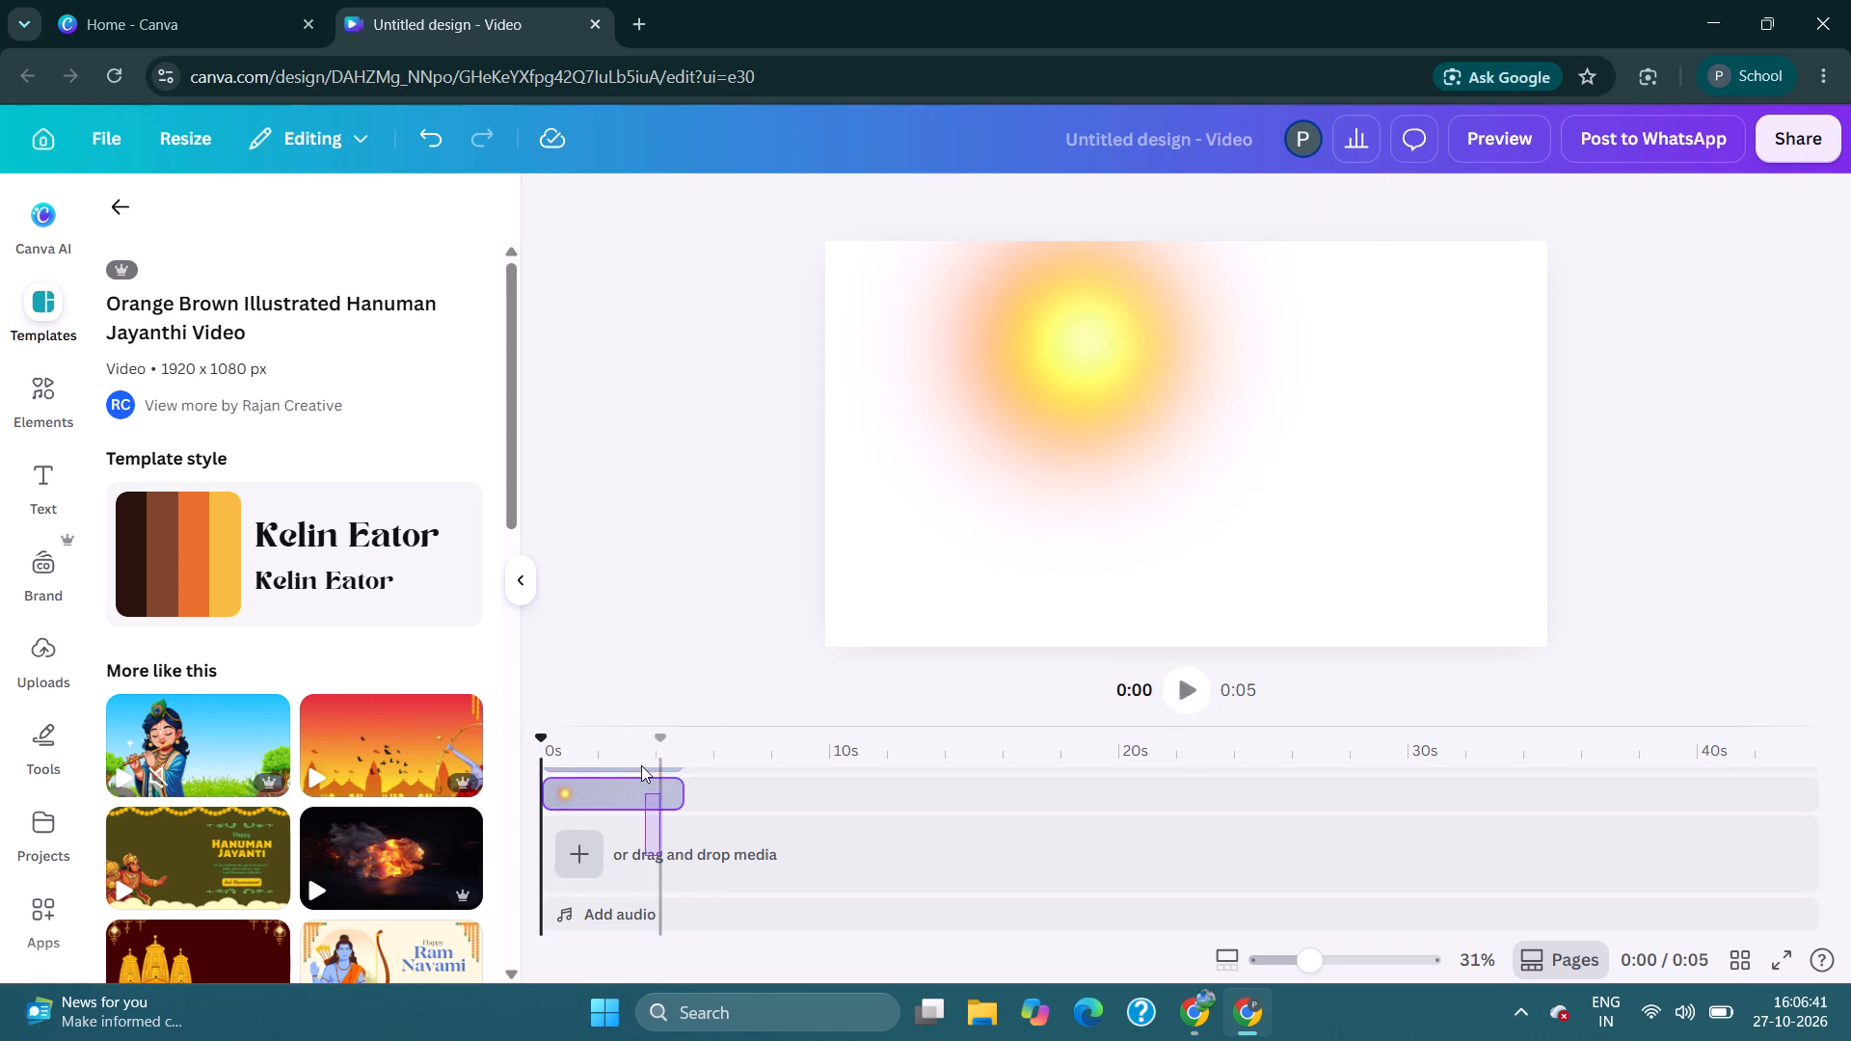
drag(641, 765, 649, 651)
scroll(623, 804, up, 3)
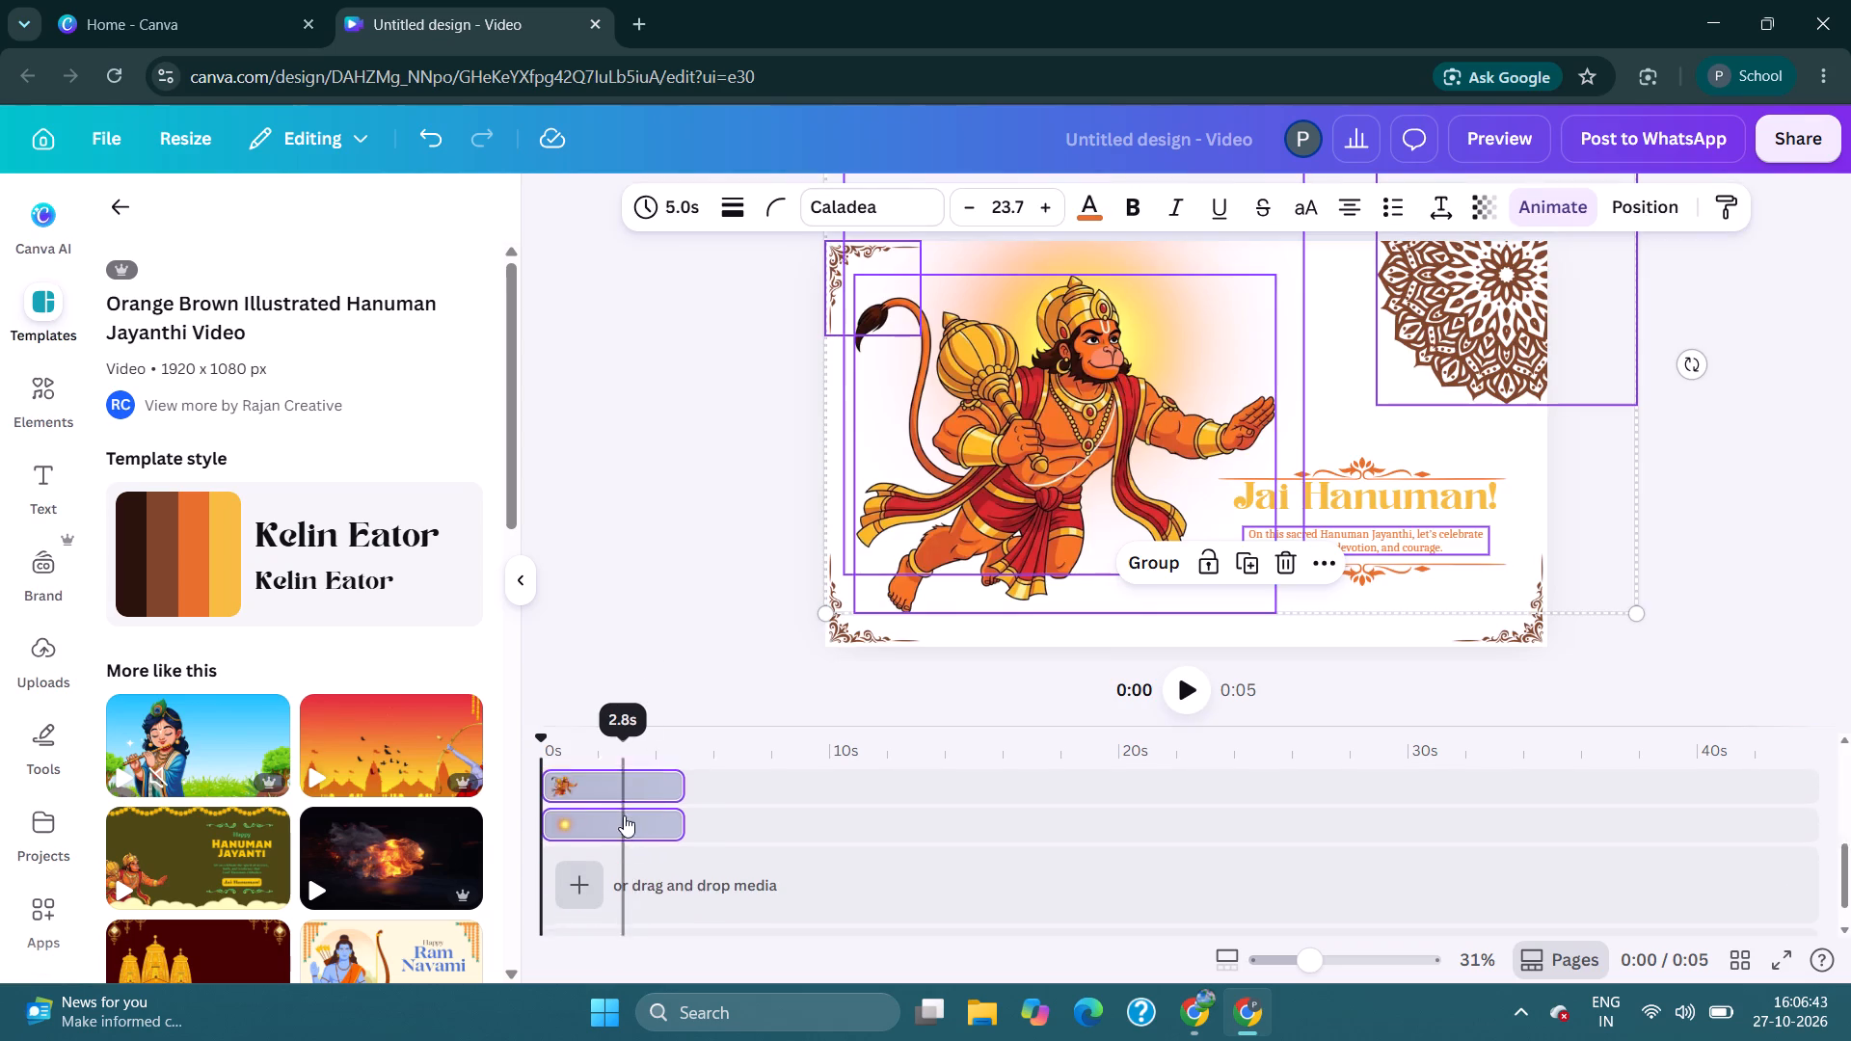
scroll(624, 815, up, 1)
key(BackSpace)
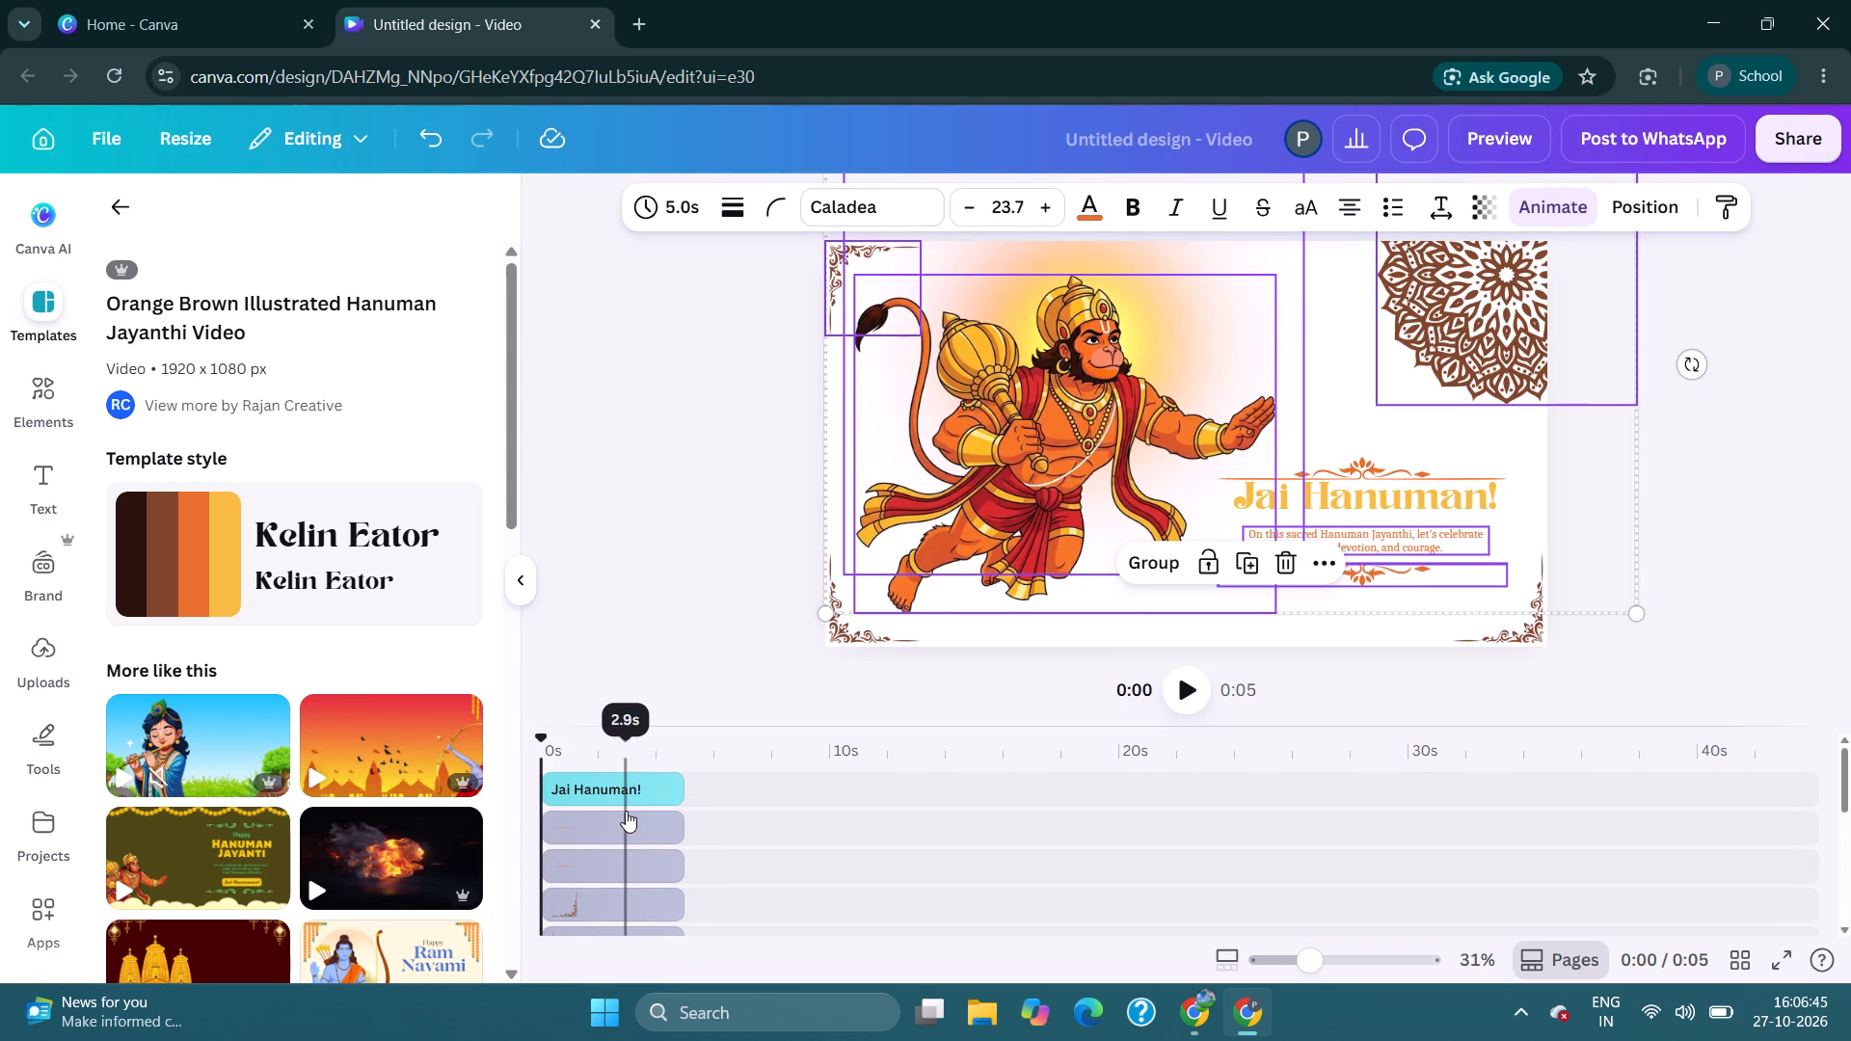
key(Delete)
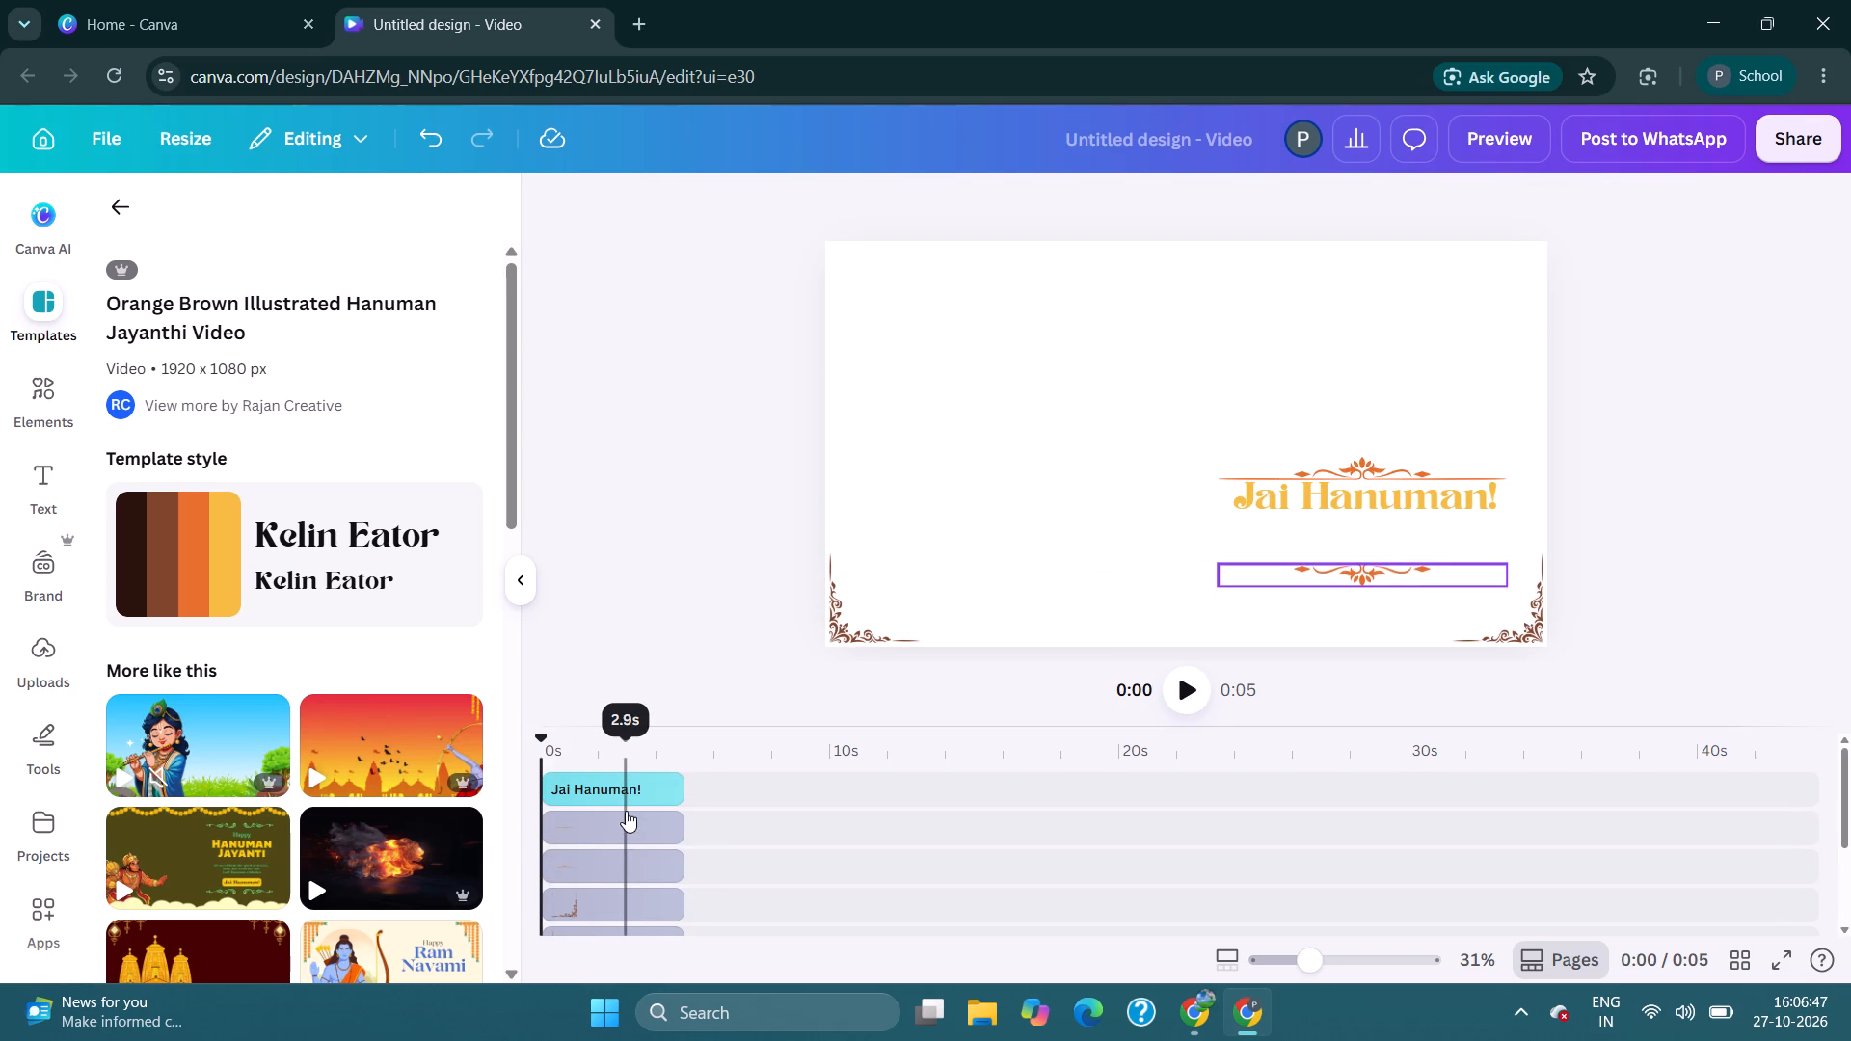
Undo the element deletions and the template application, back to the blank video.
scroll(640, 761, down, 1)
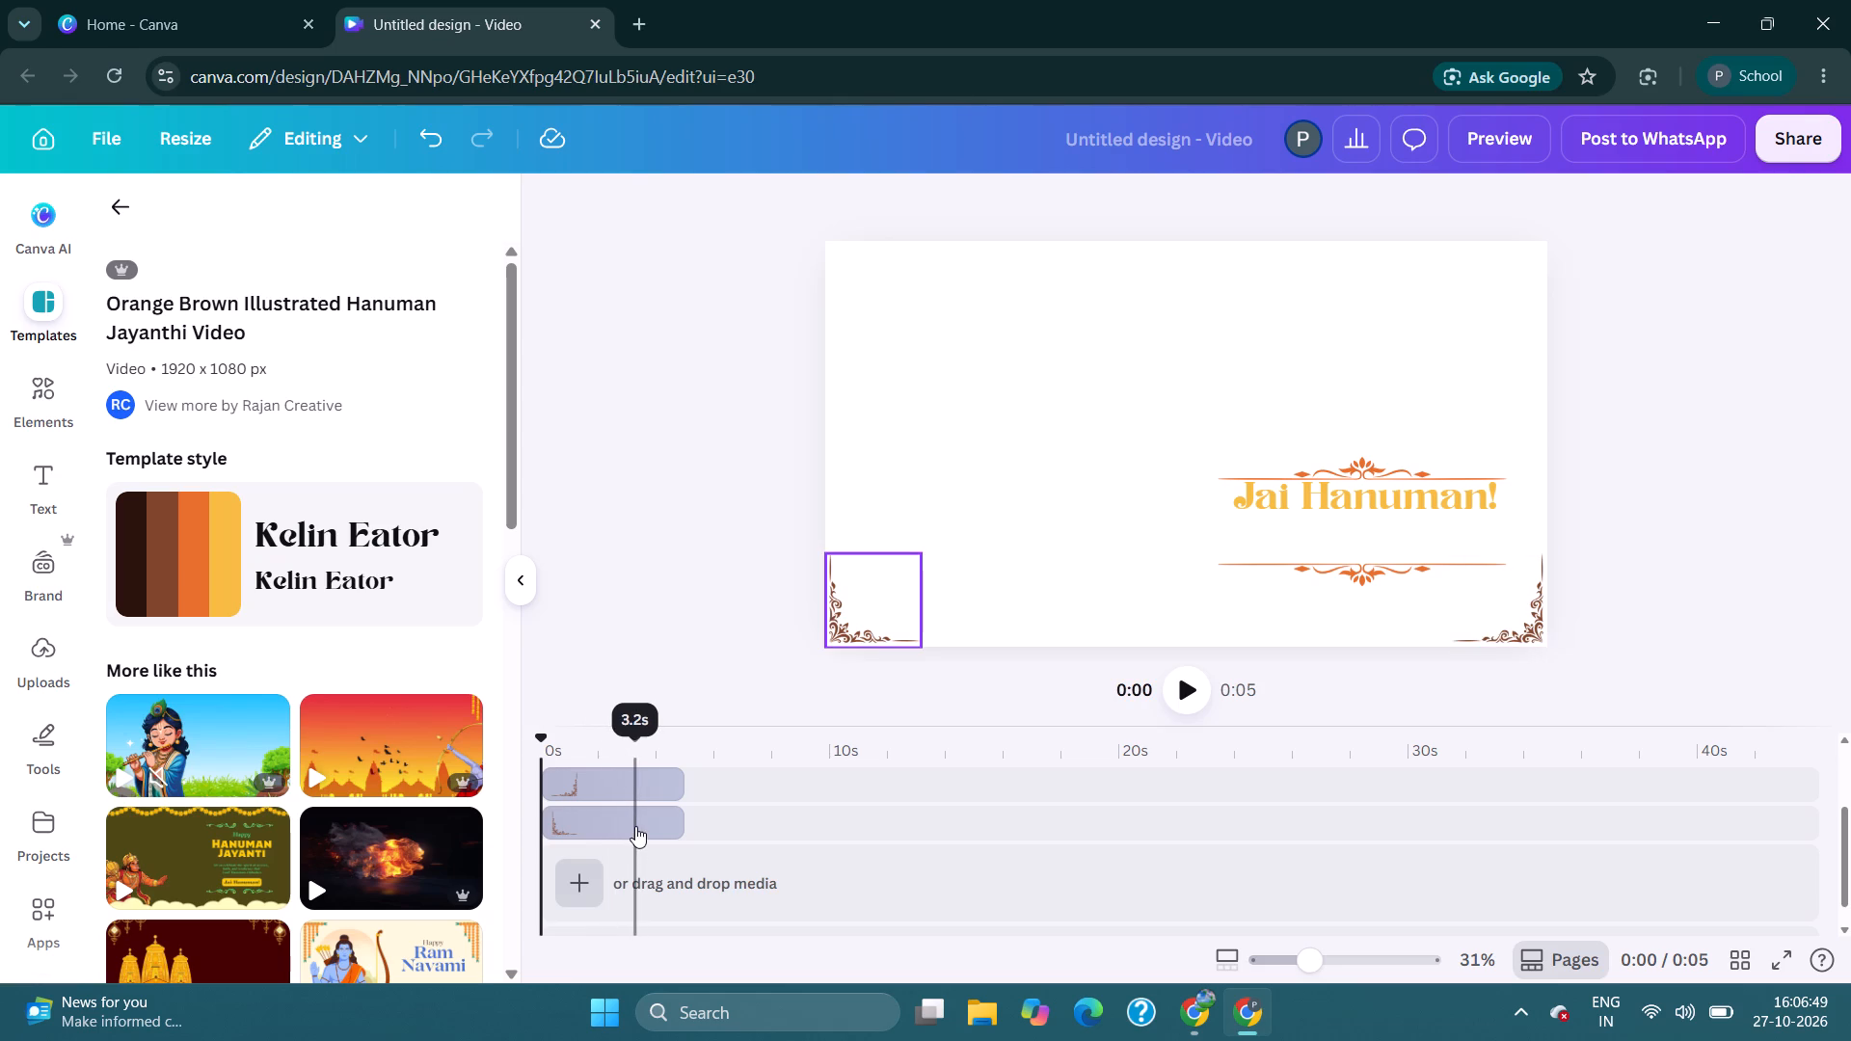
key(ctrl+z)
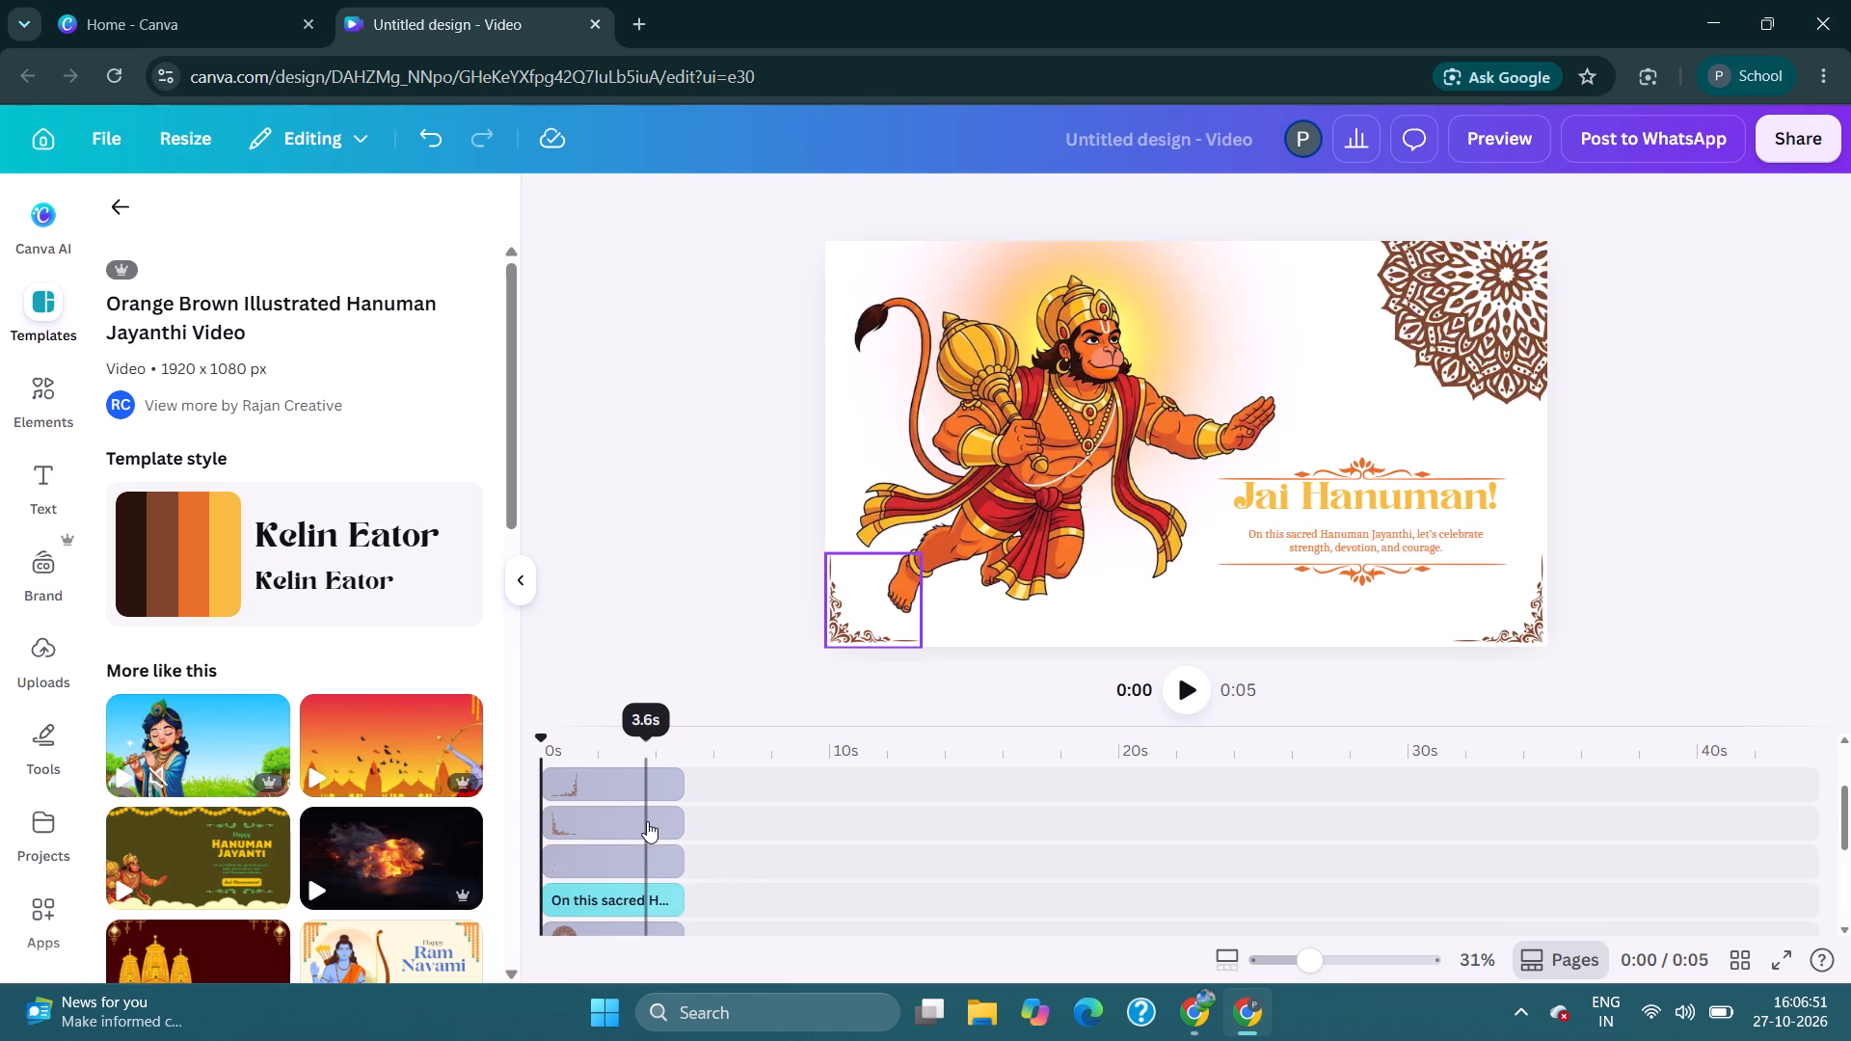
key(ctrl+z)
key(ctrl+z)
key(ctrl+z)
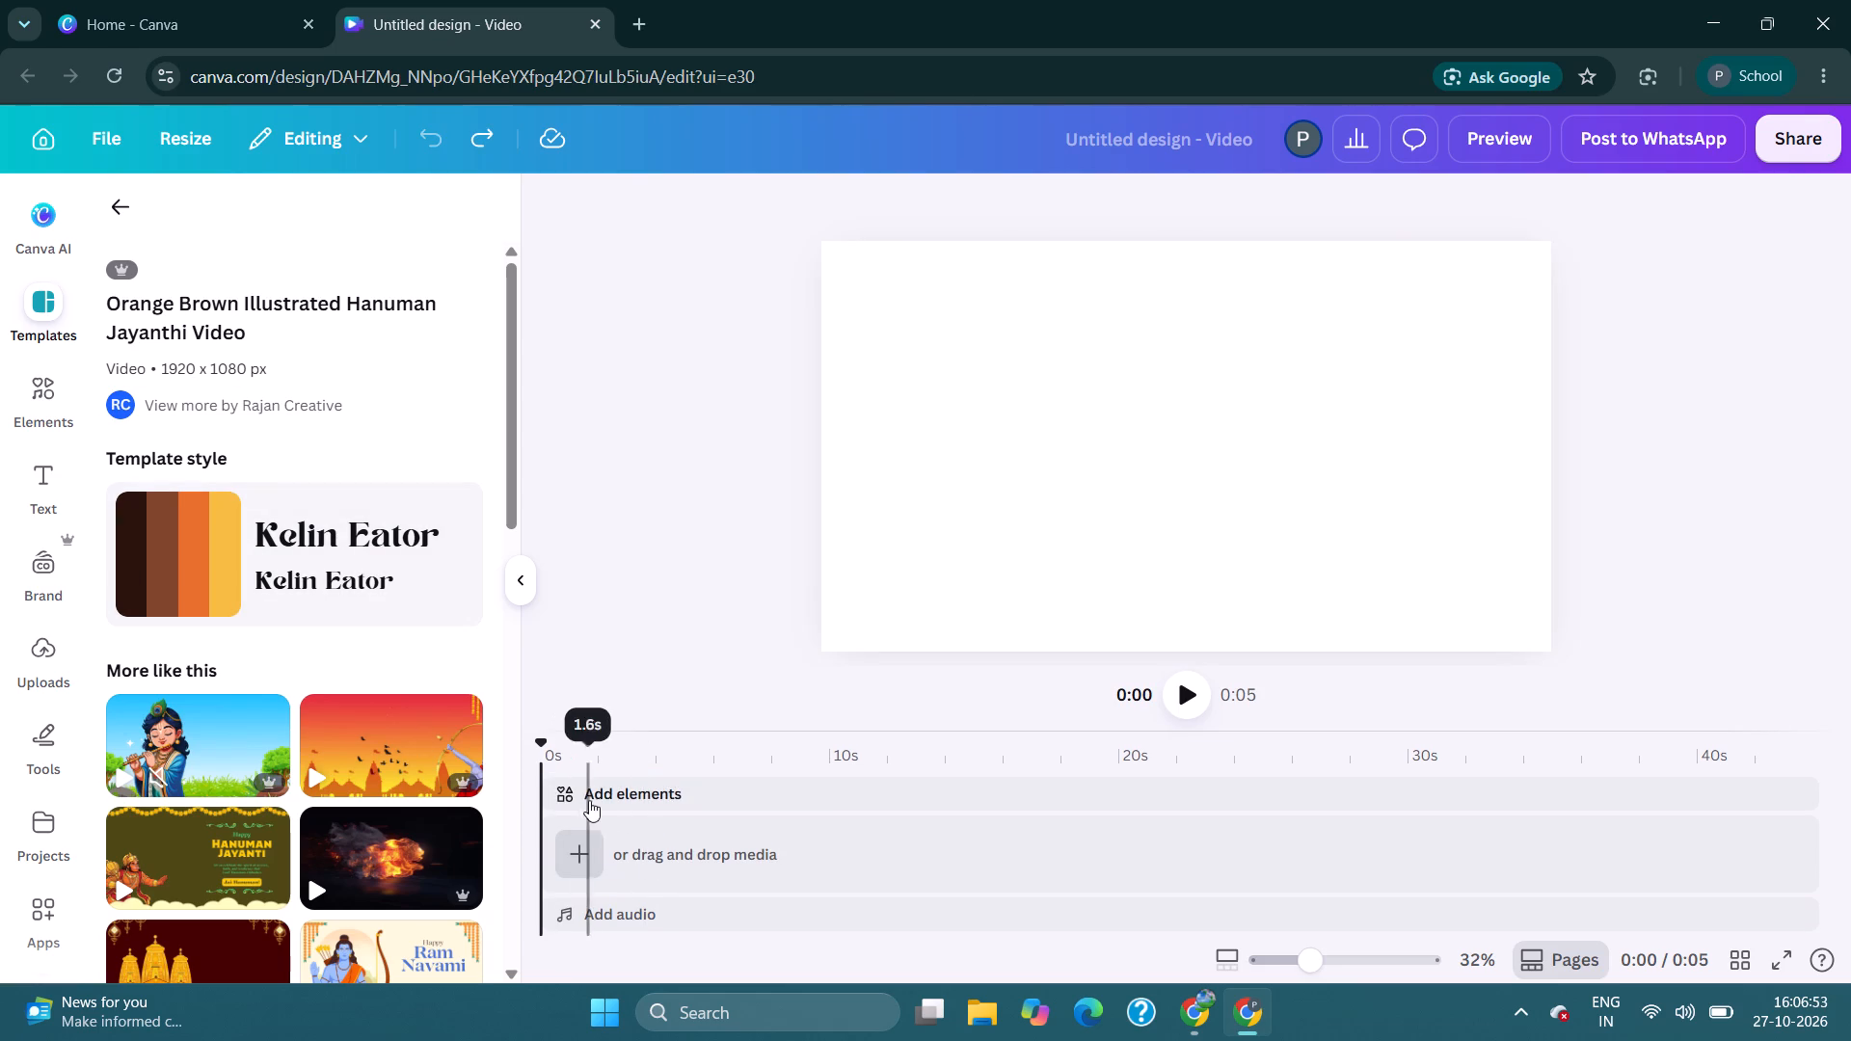
Upload The_Centuries-Long_Collapse.mp4 from the Downloads folder and add the uploaded video to the empty design.
click(46, 631)
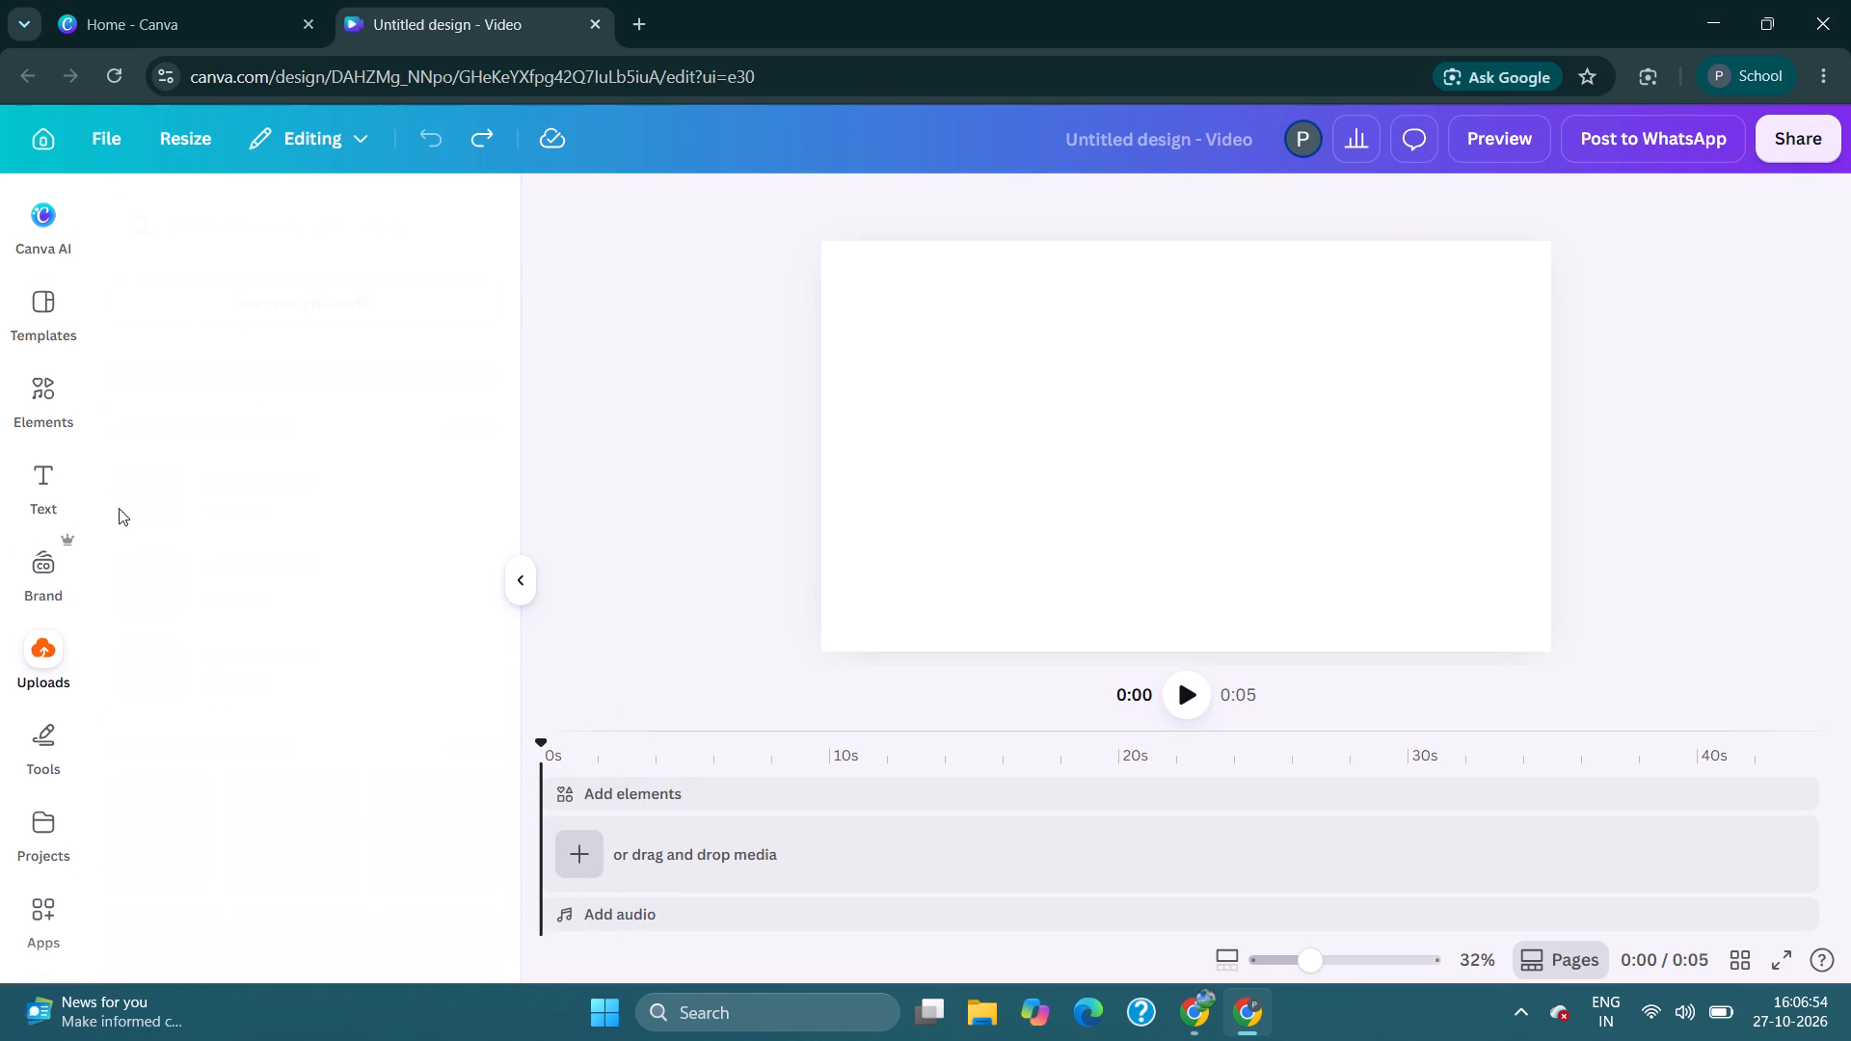
click(247, 279)
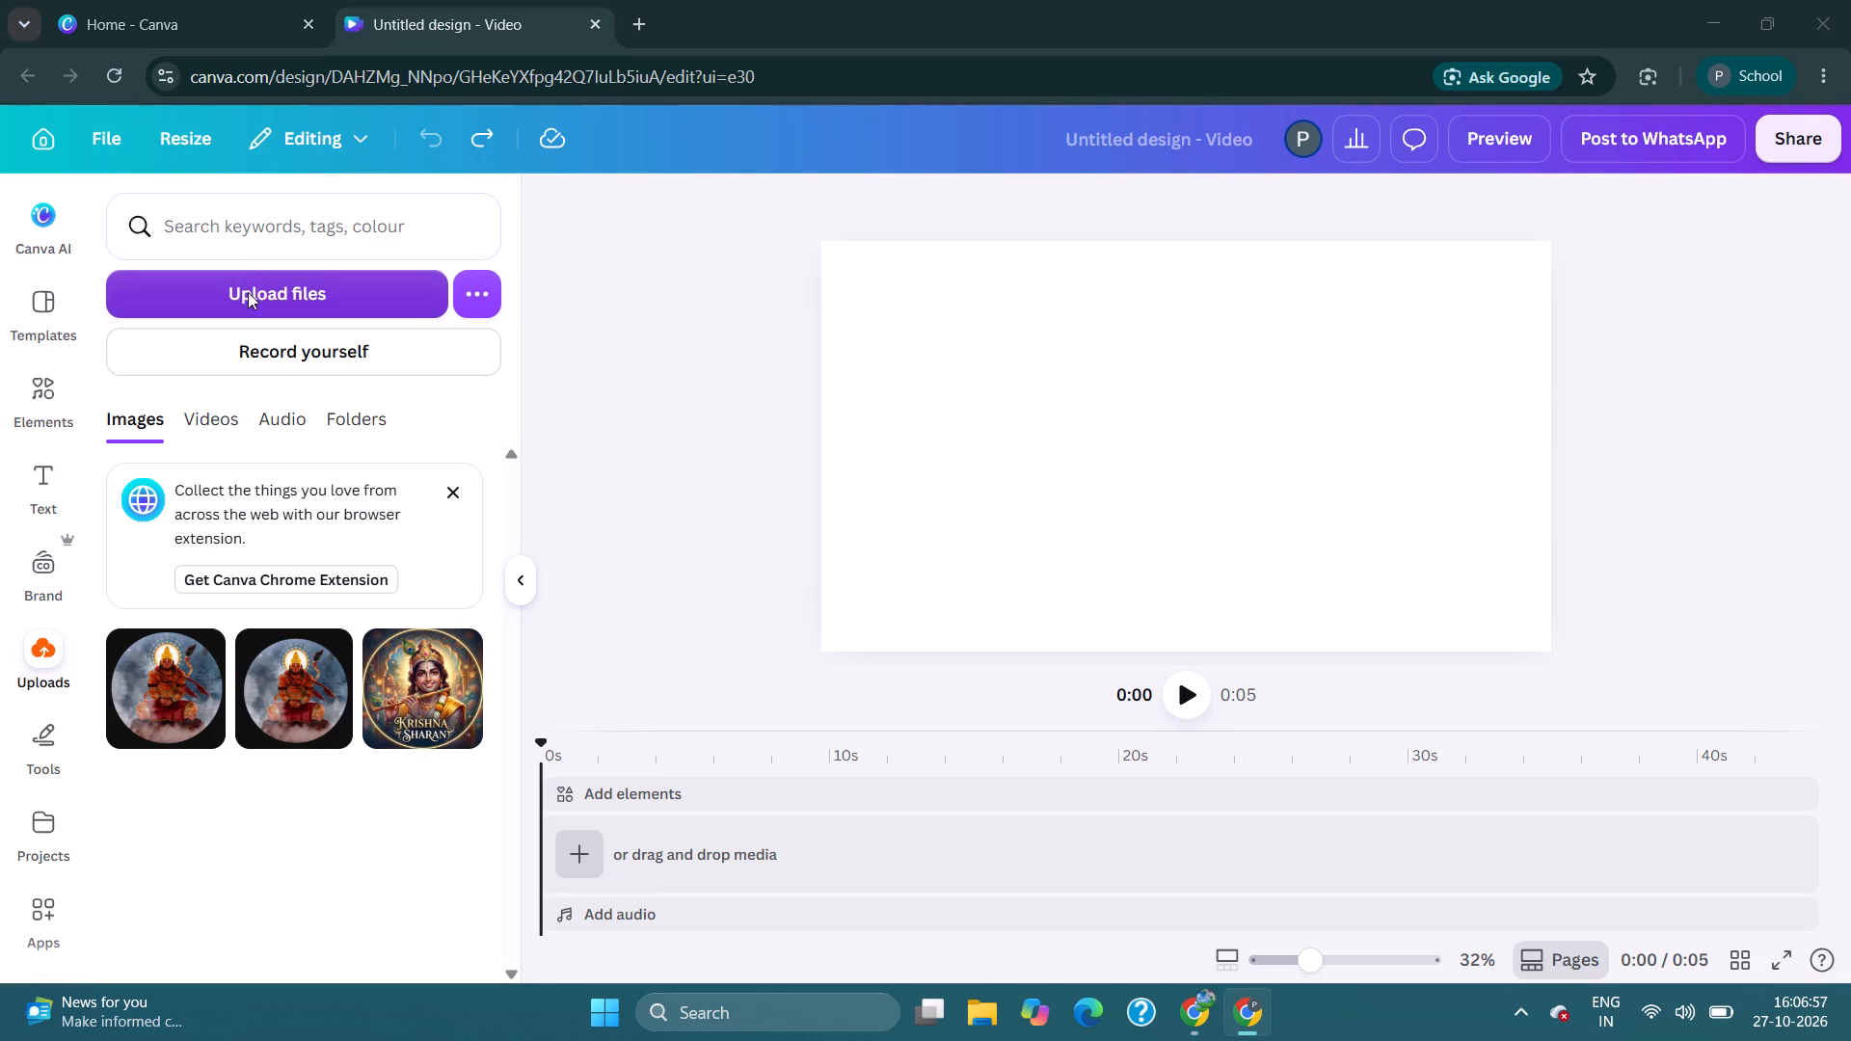
click(290, 285)
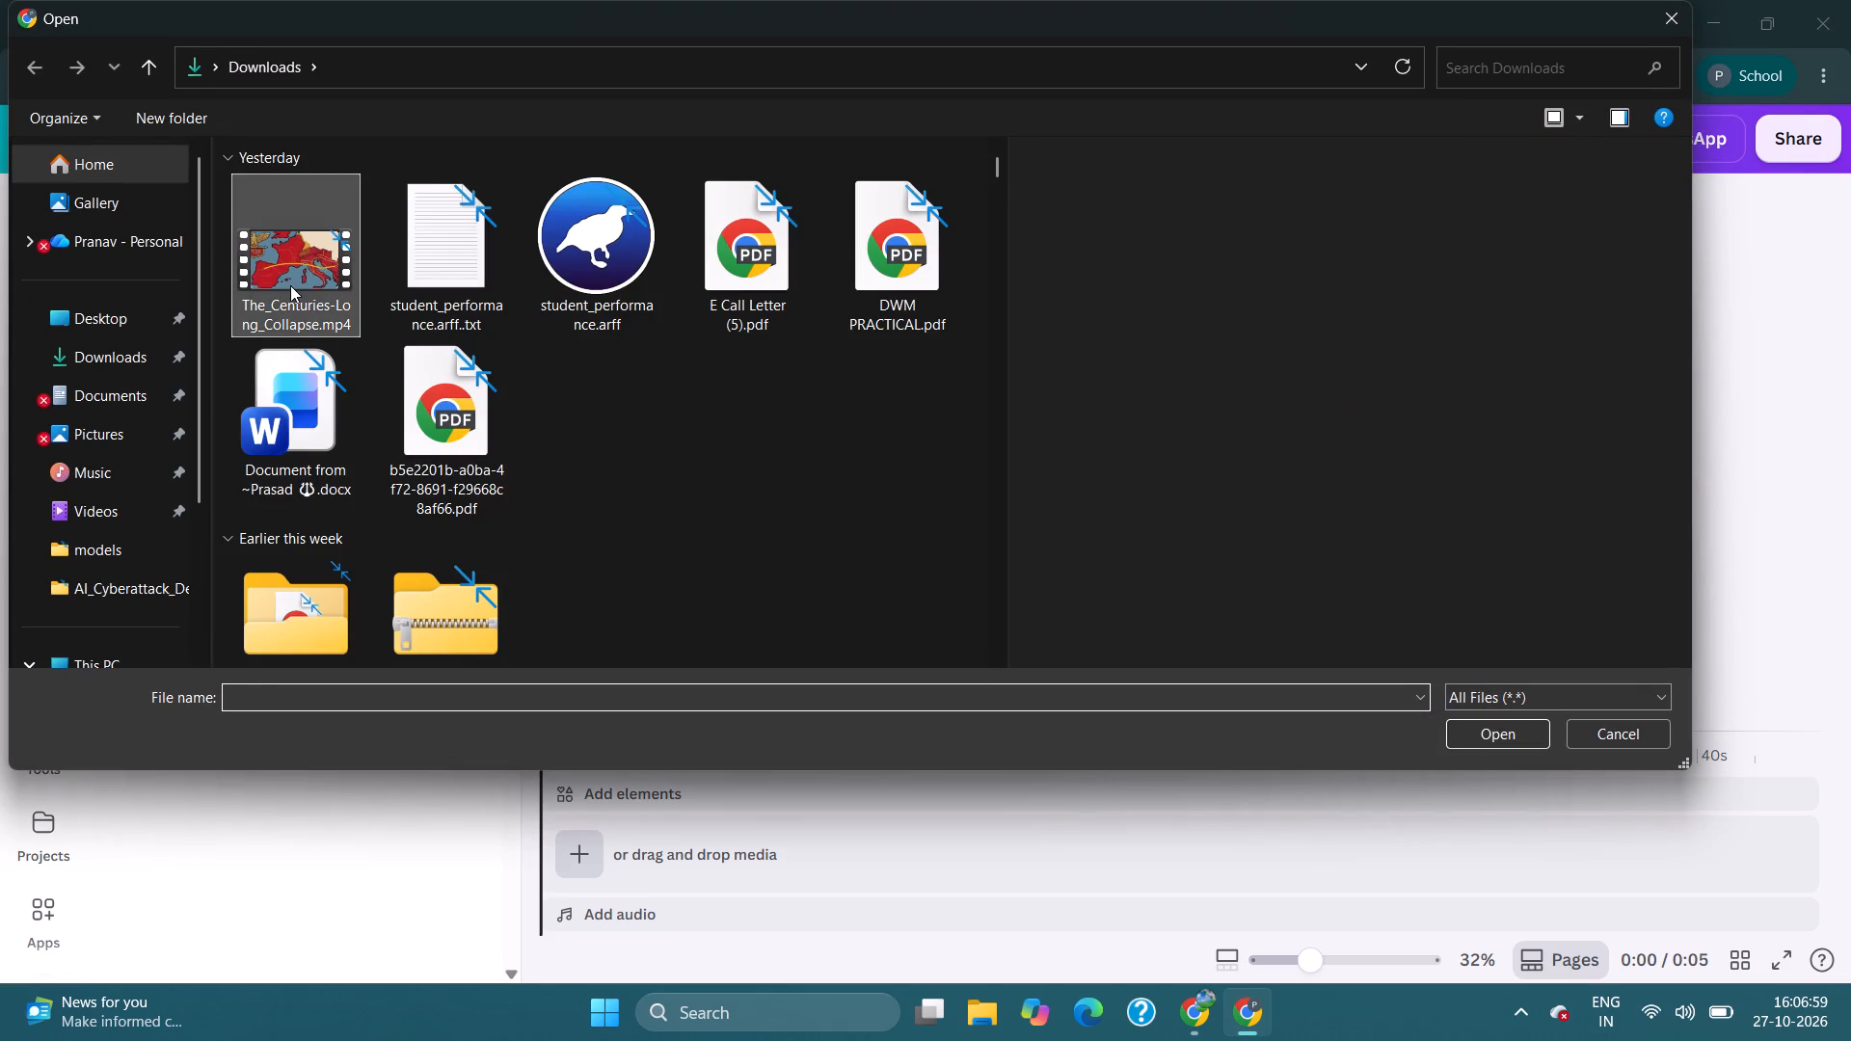
click(1476, 732)
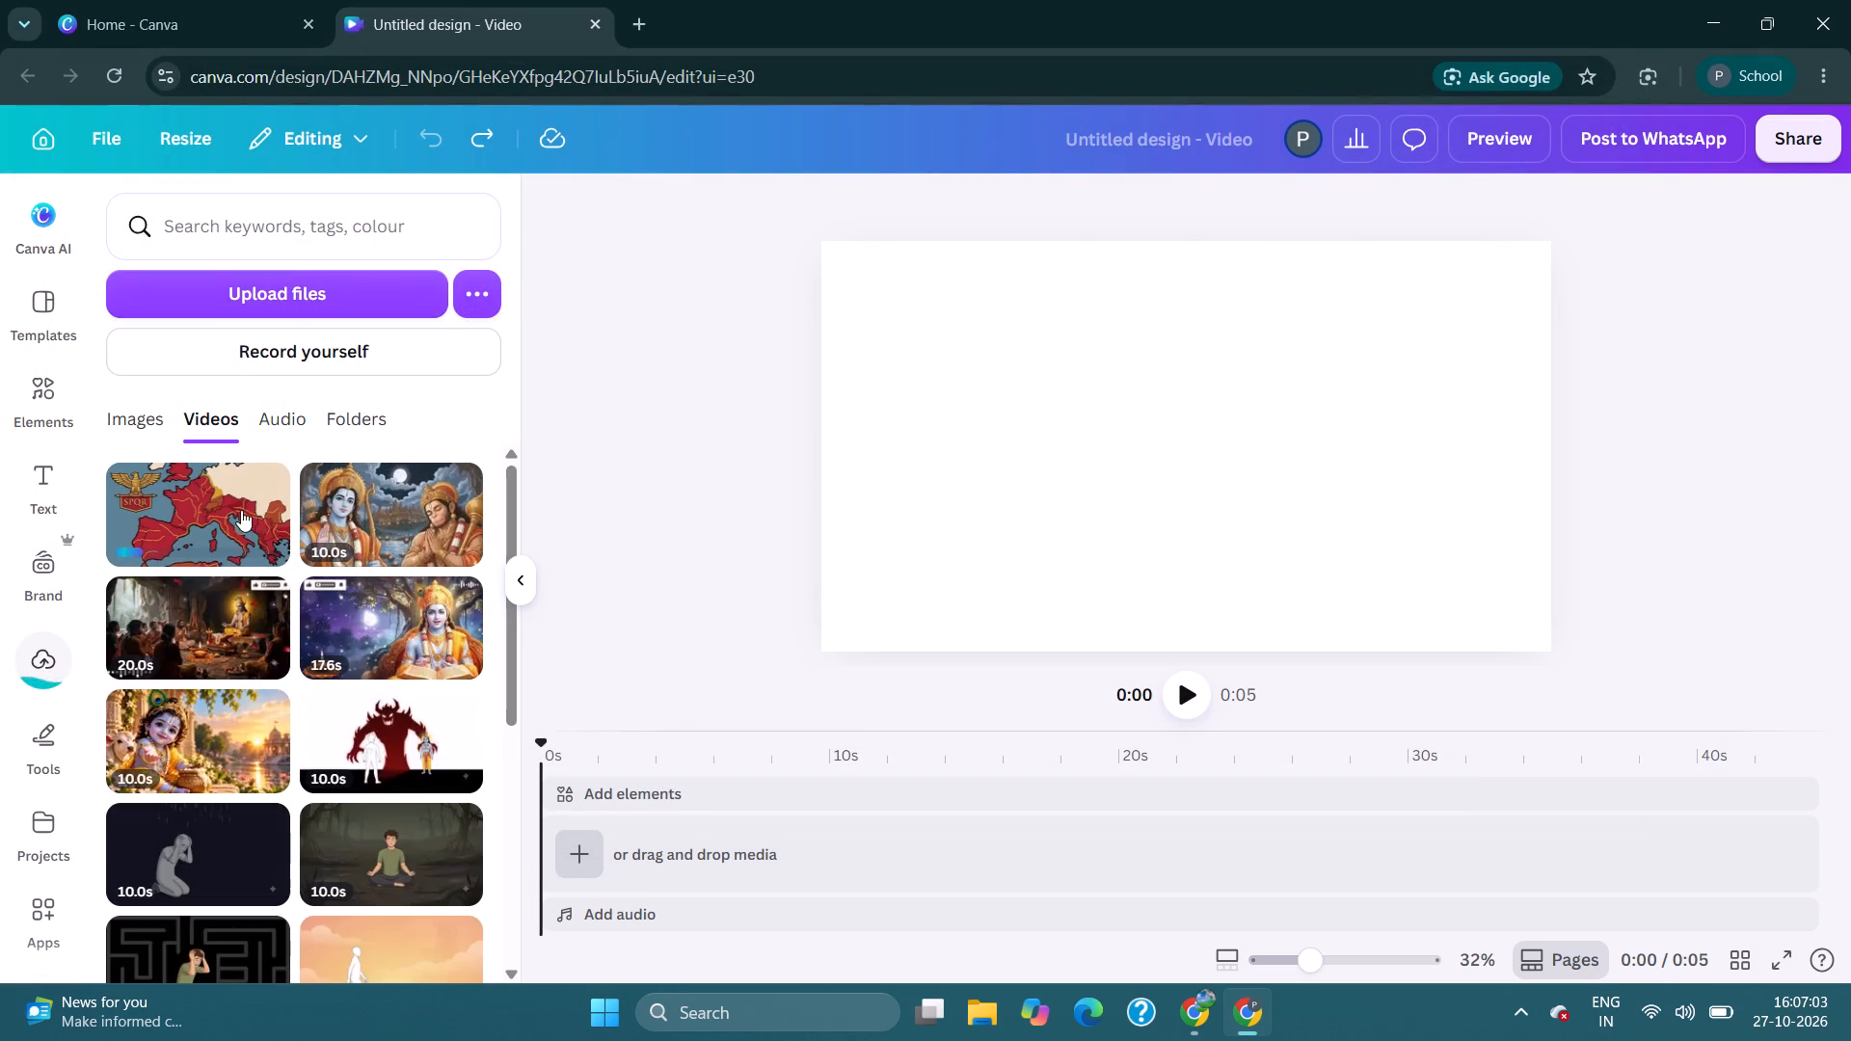
click(241, 510)
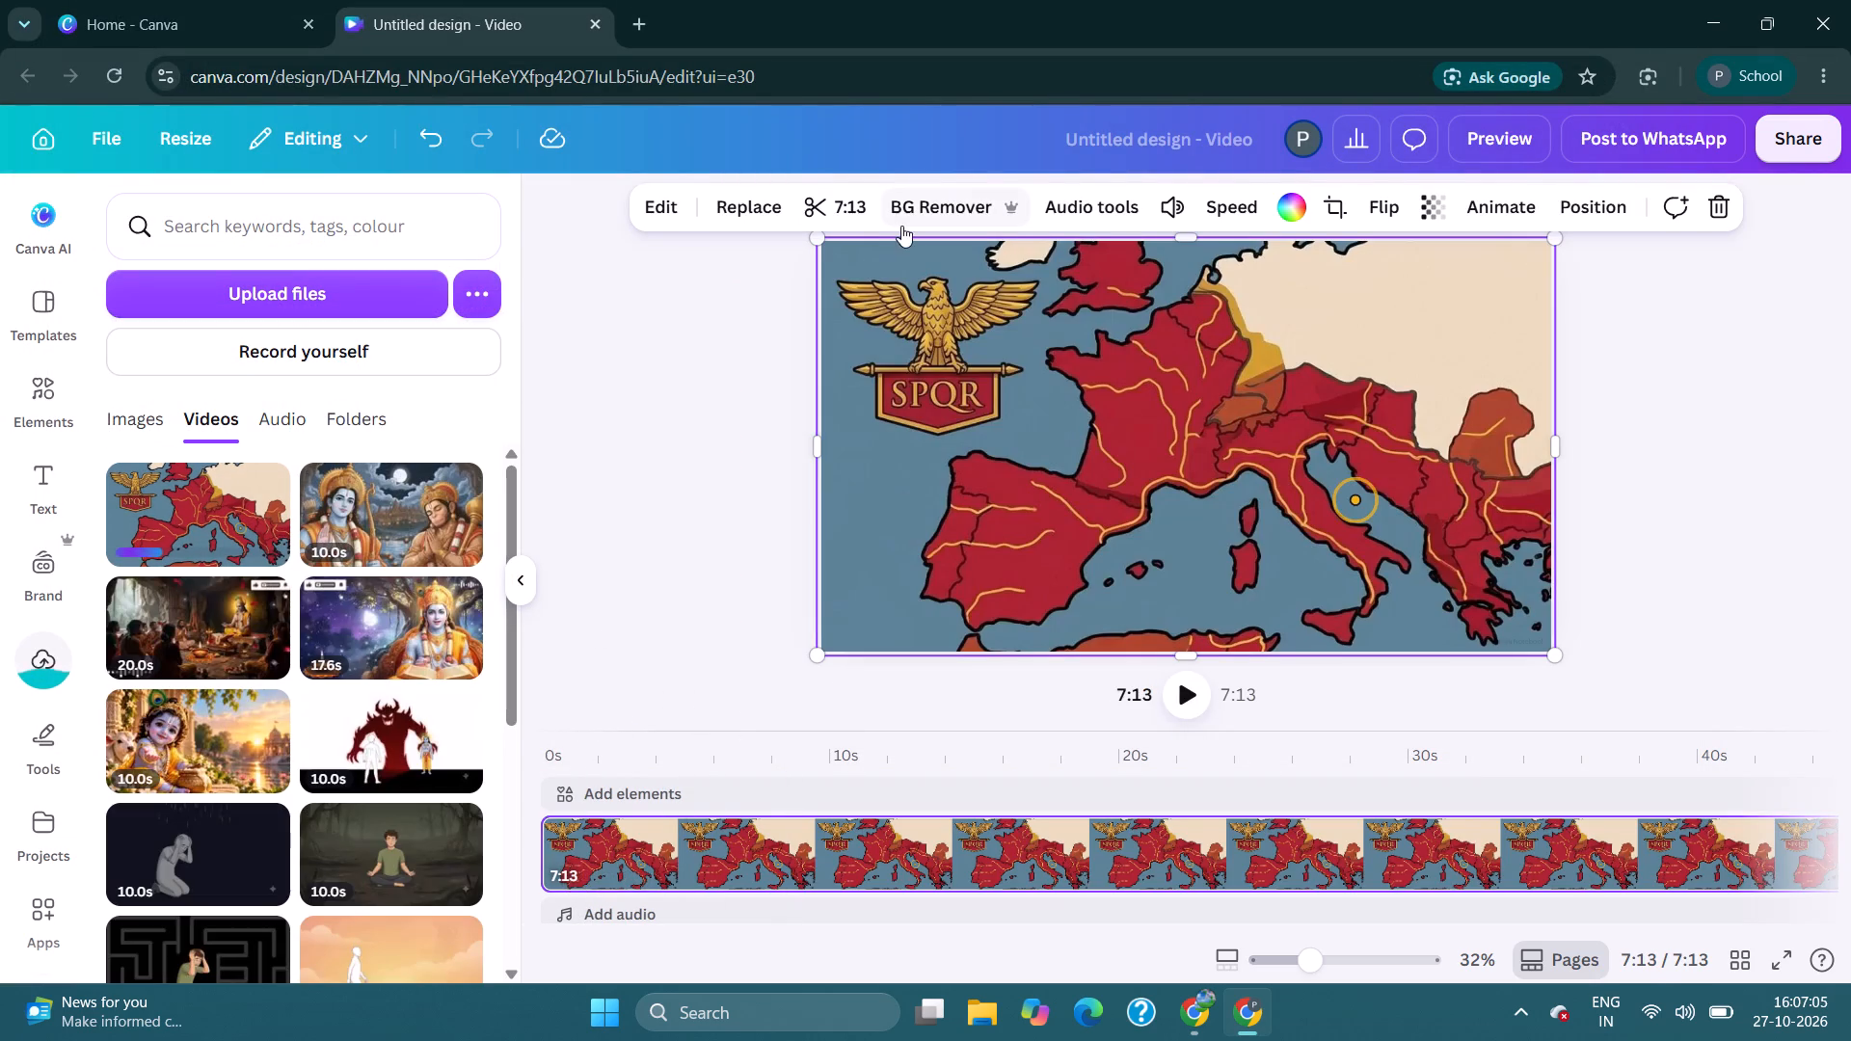
Set the uploaded video clip's volume to 150.
click(1174, 198)
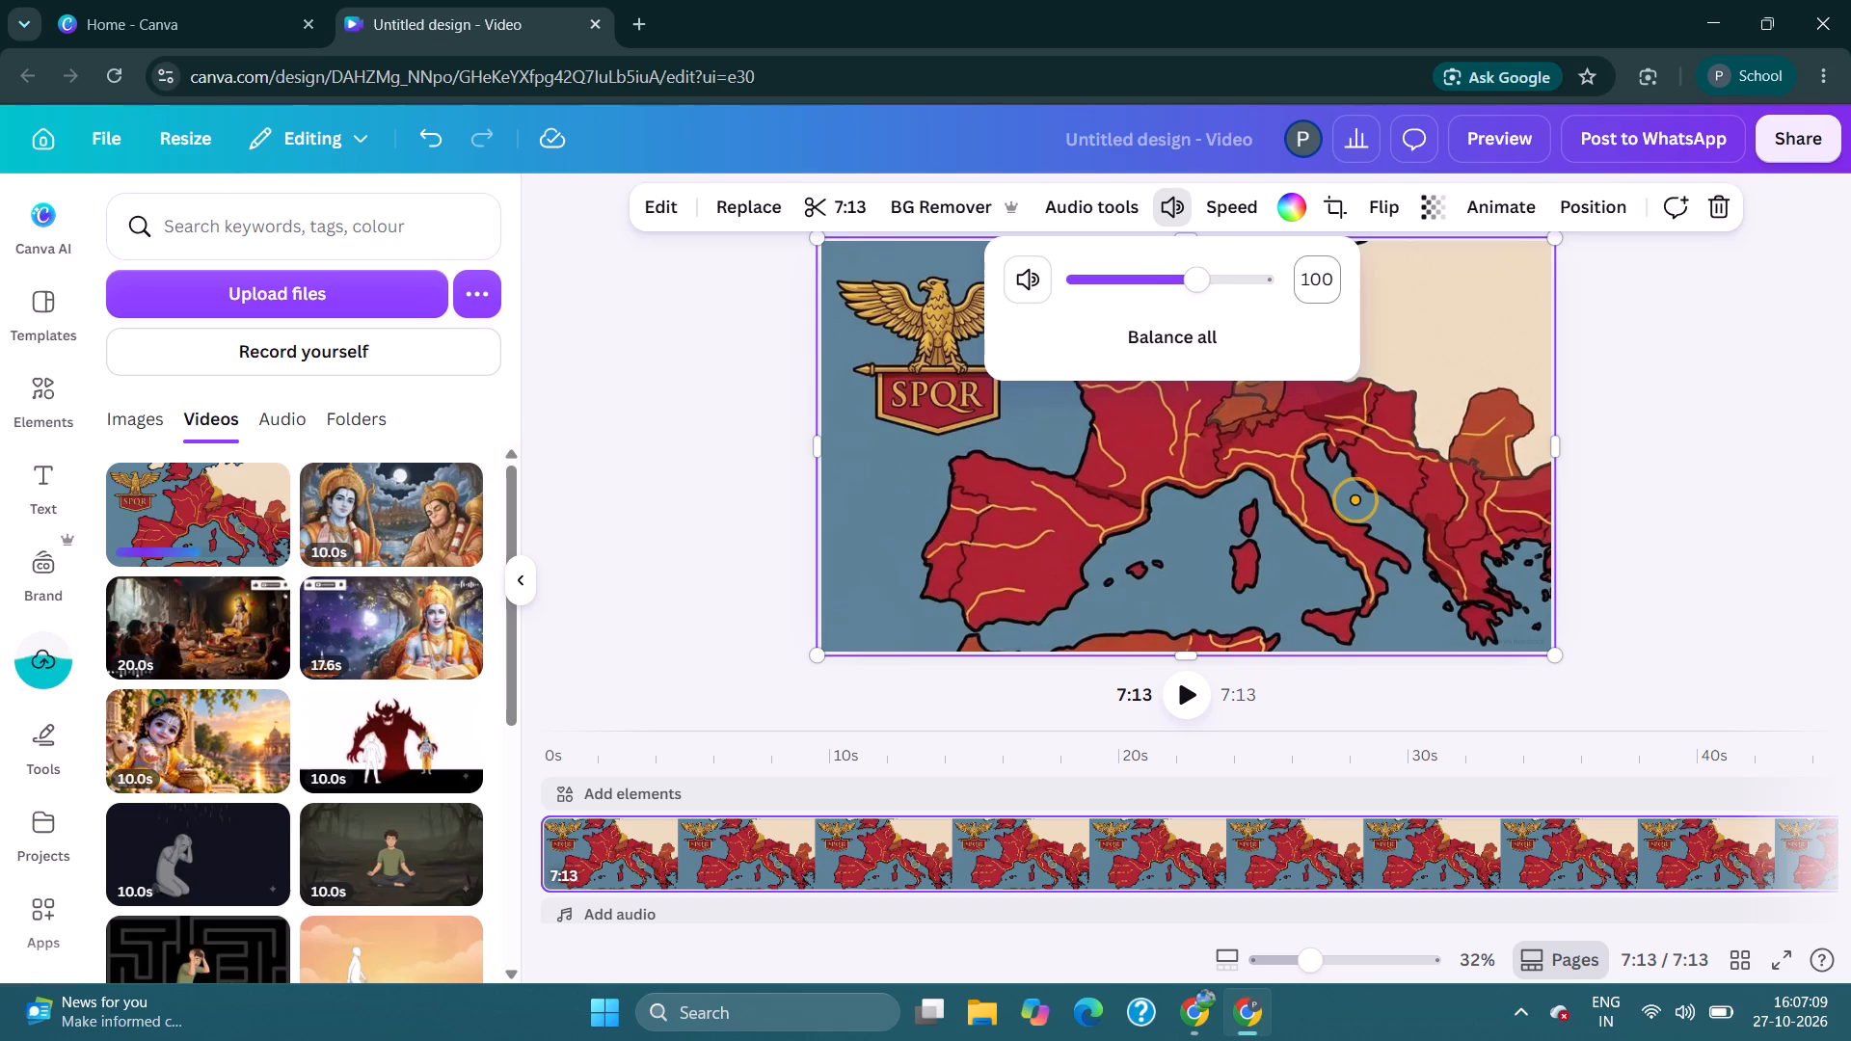
click(1301, 284)
key(1)
key(5)
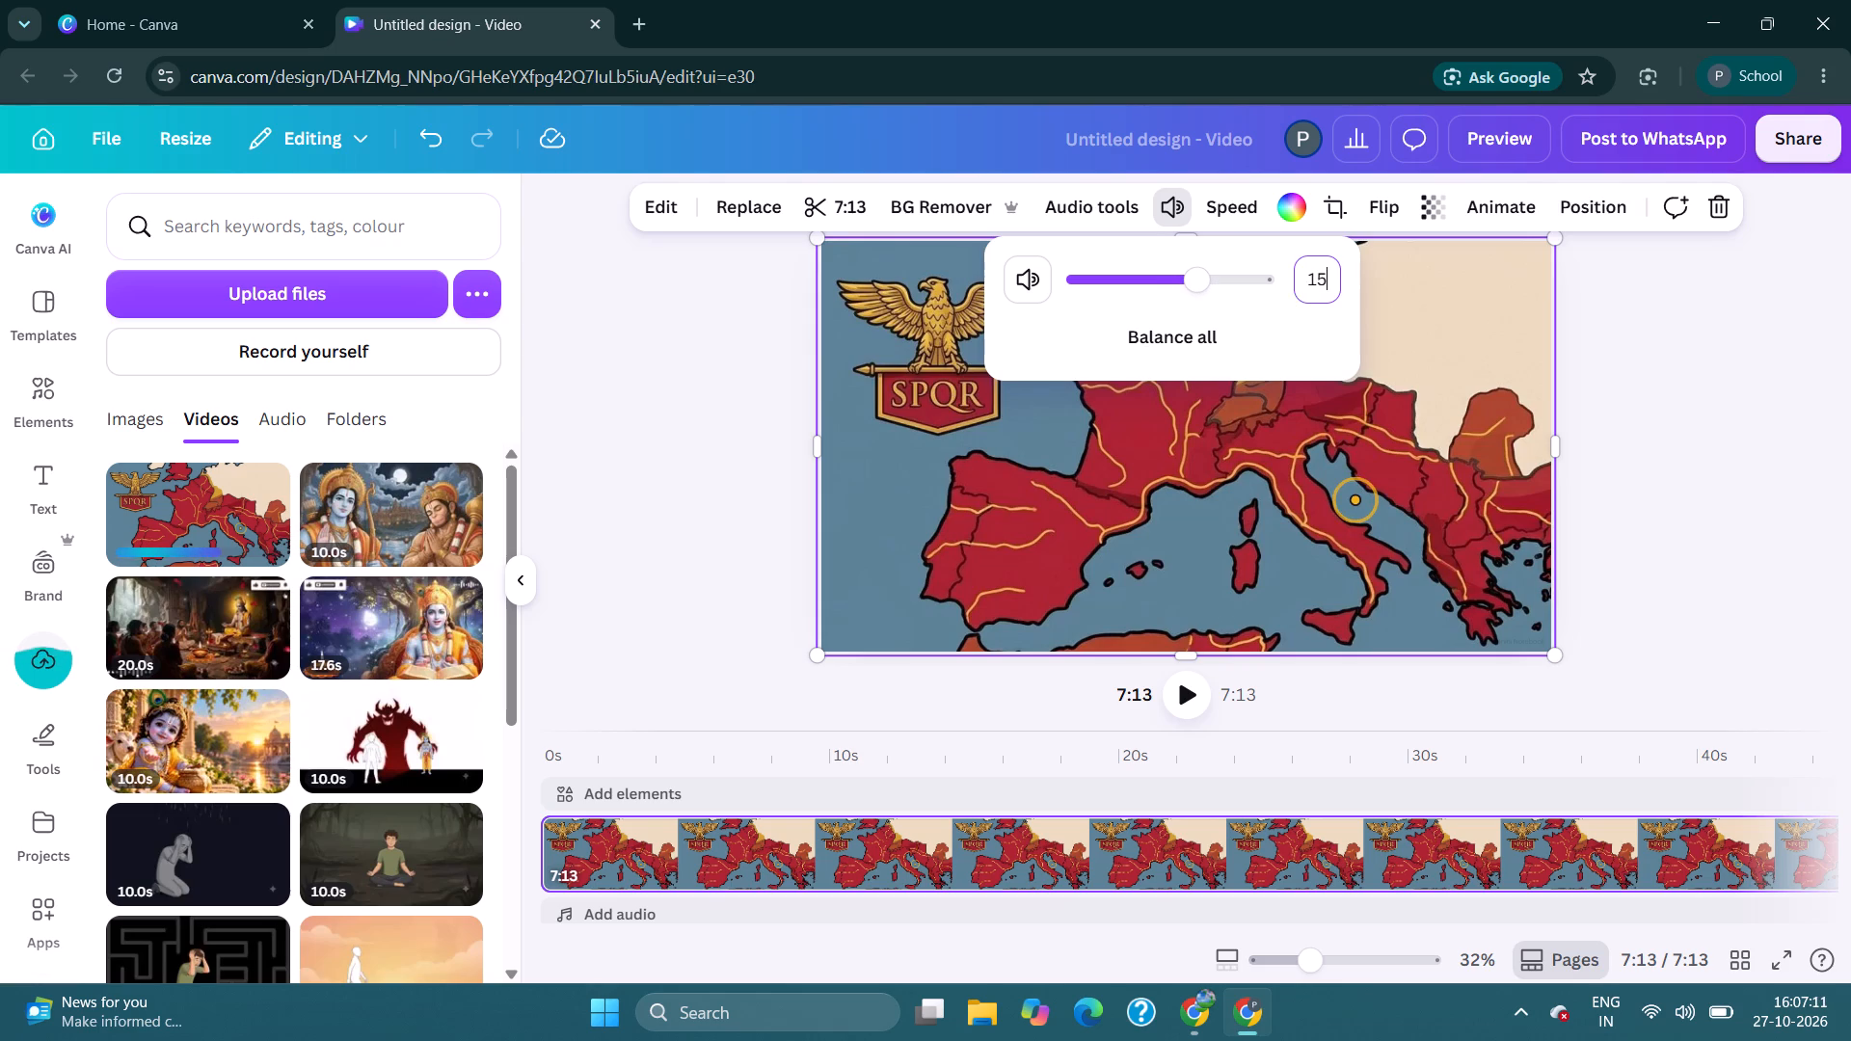
key(0)
key(Return)
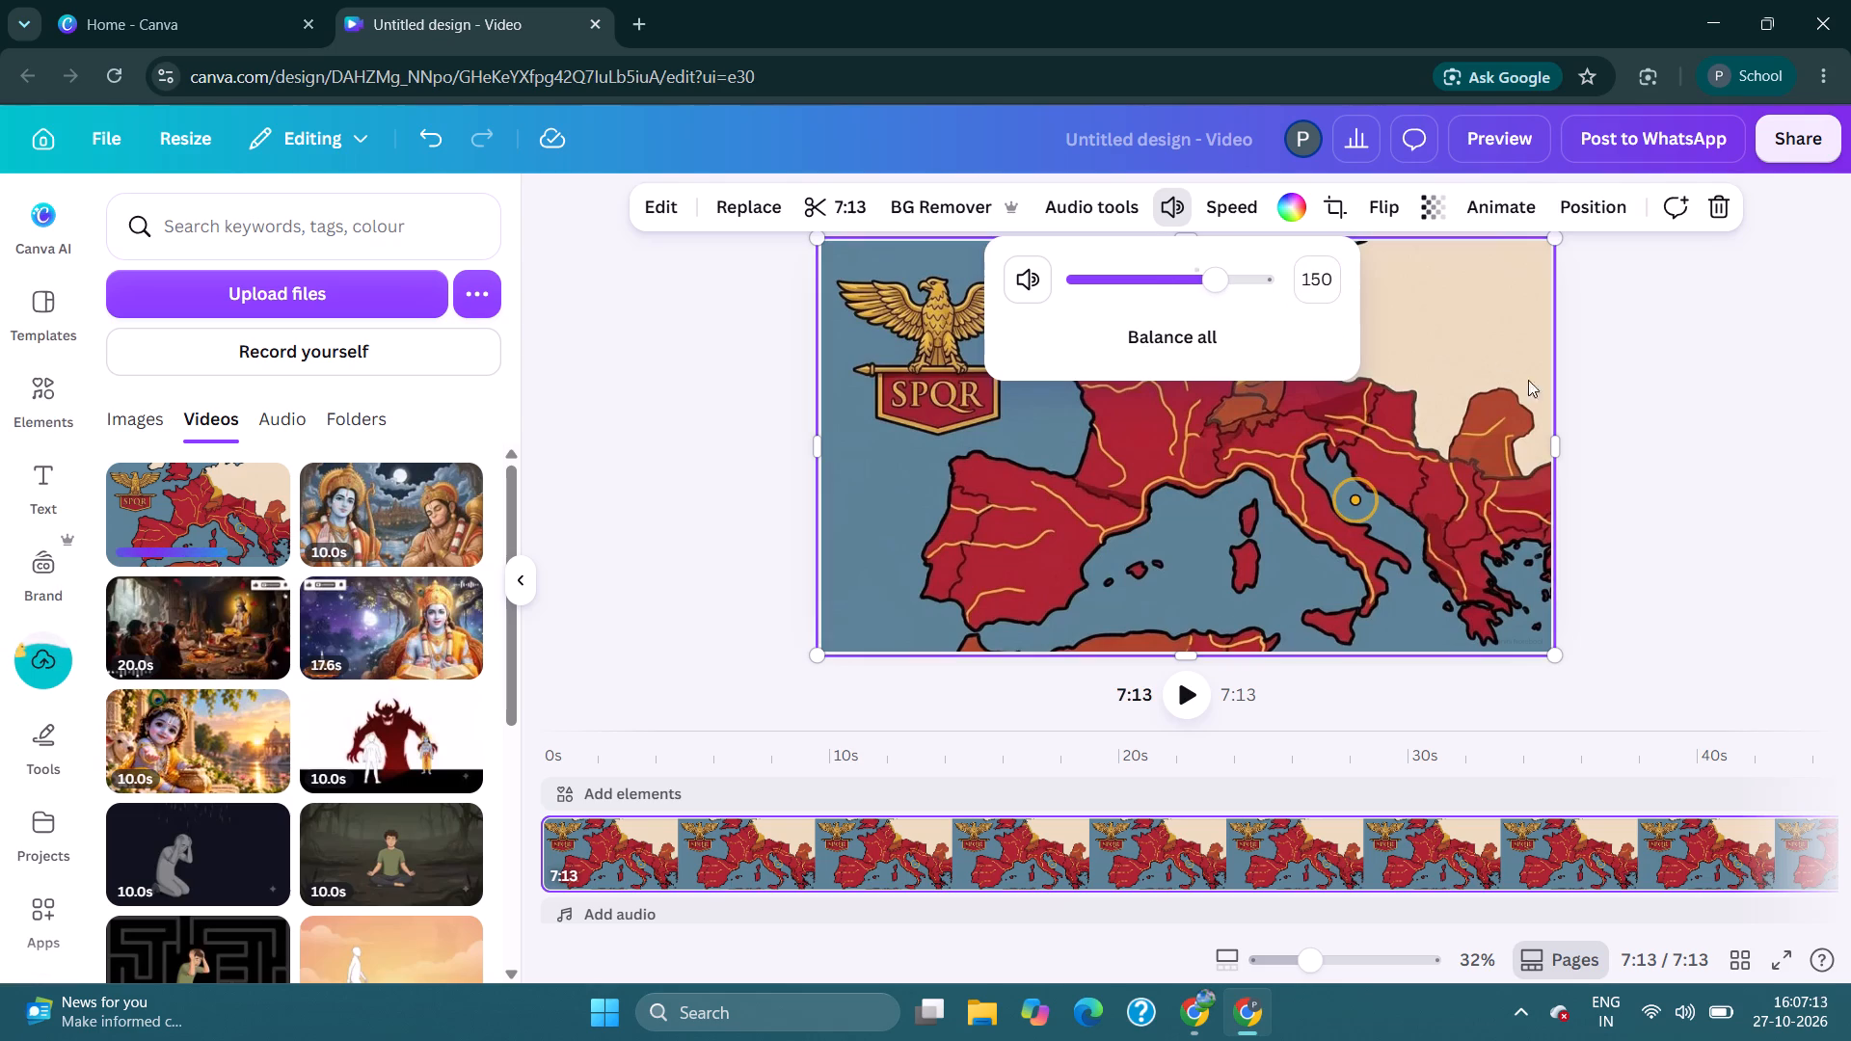
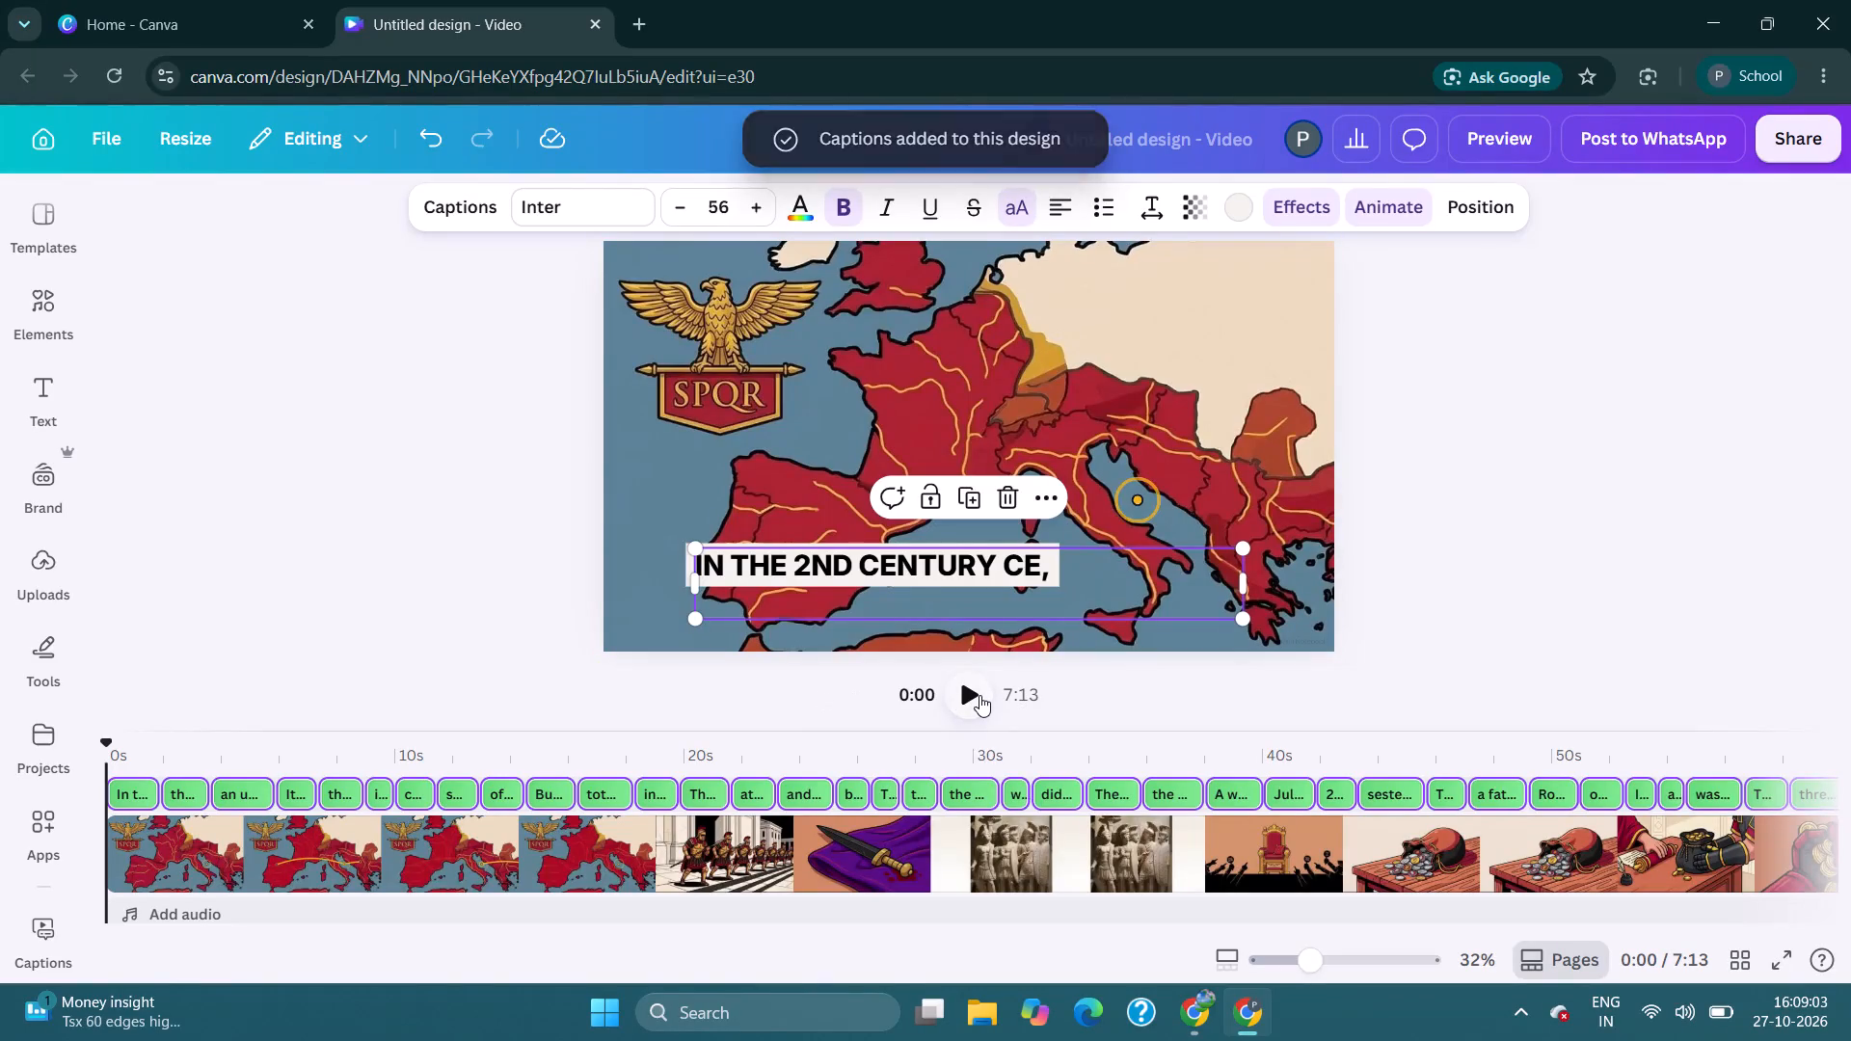
Play the video from the start to about 0:25 to check the generated captions.
click(979, 695)
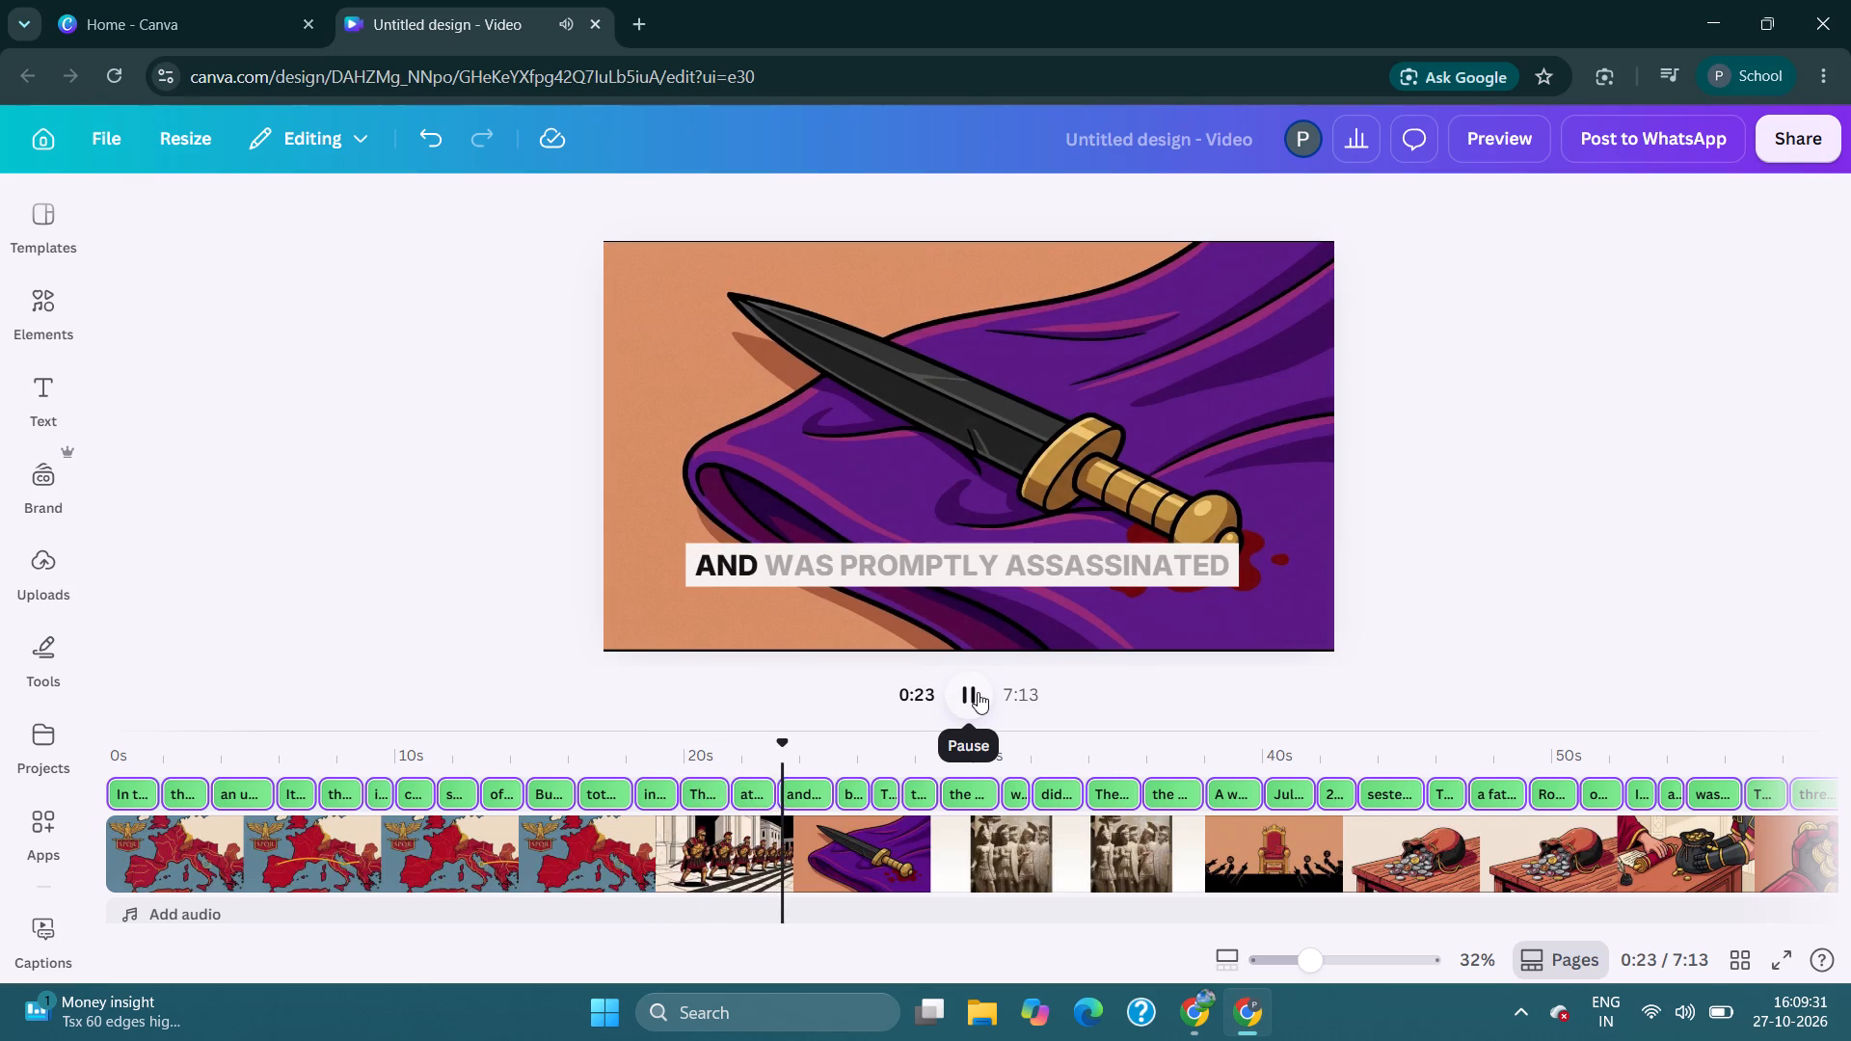
click(978, 692)
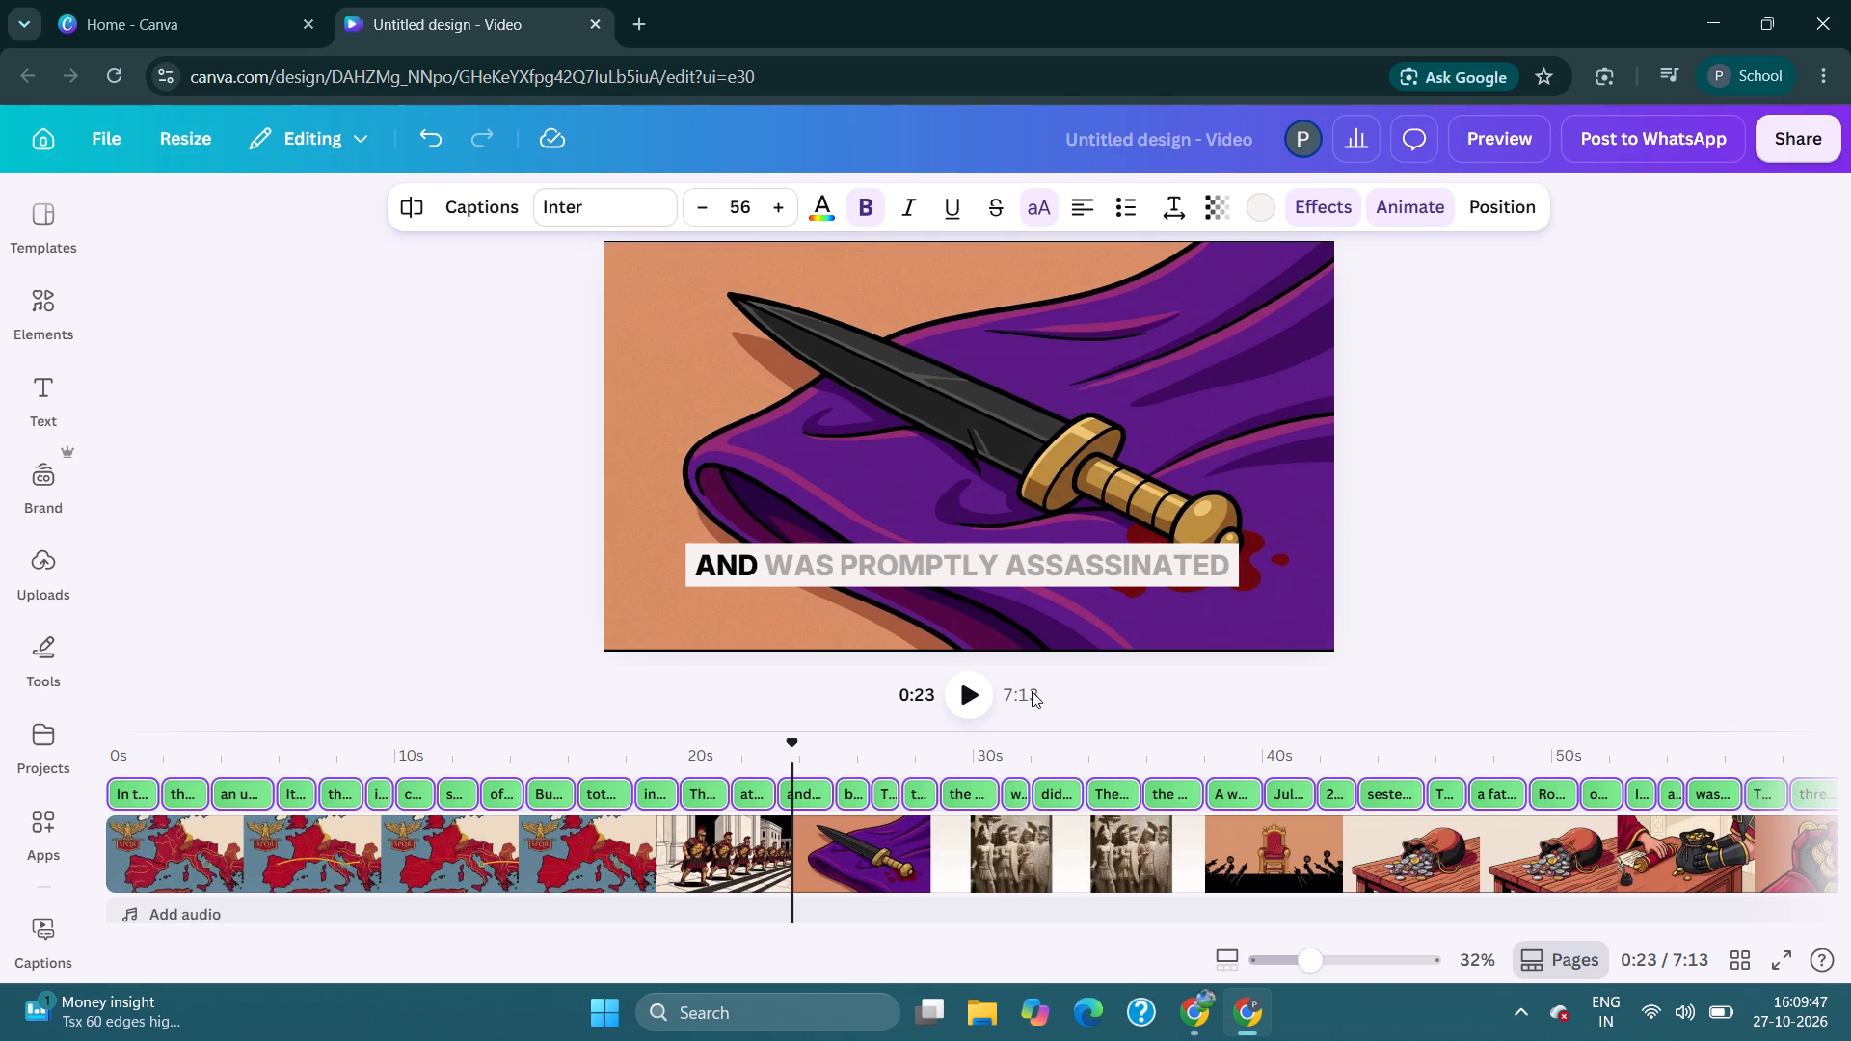
click(995, 694)
click(988, 694)
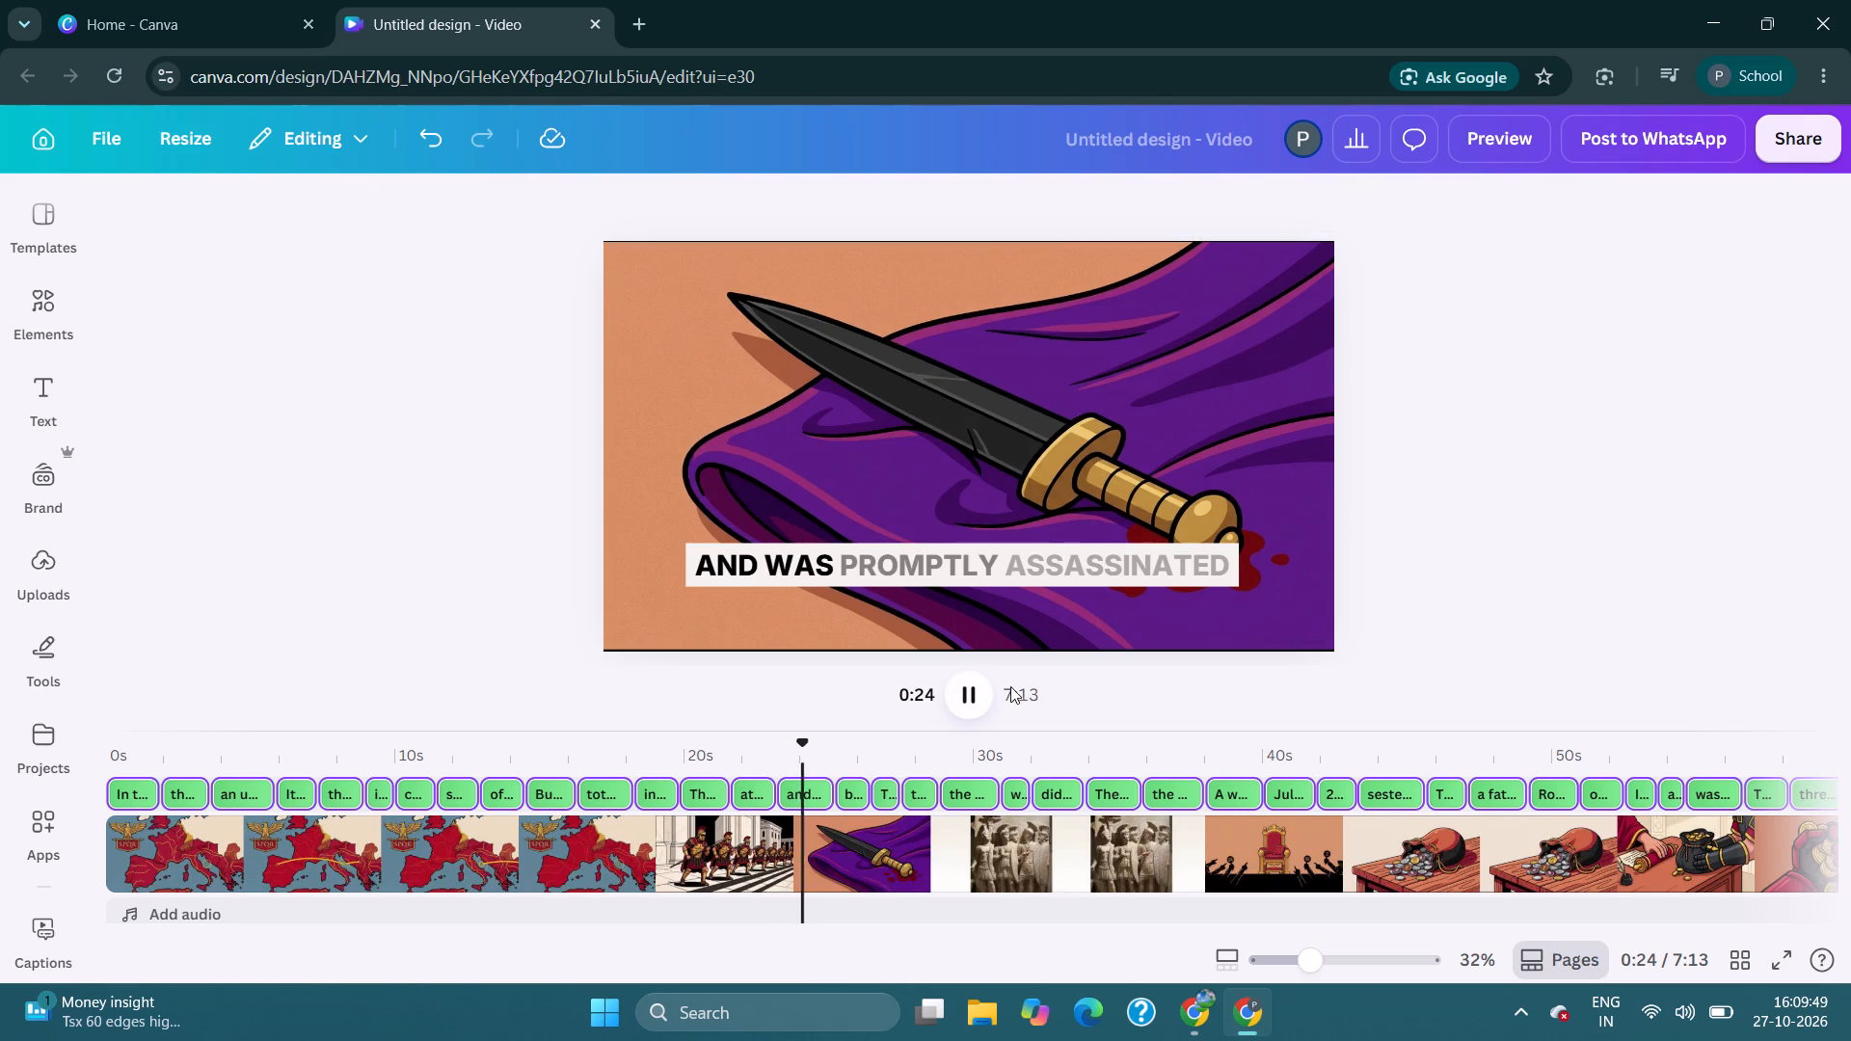
click(967, 688)
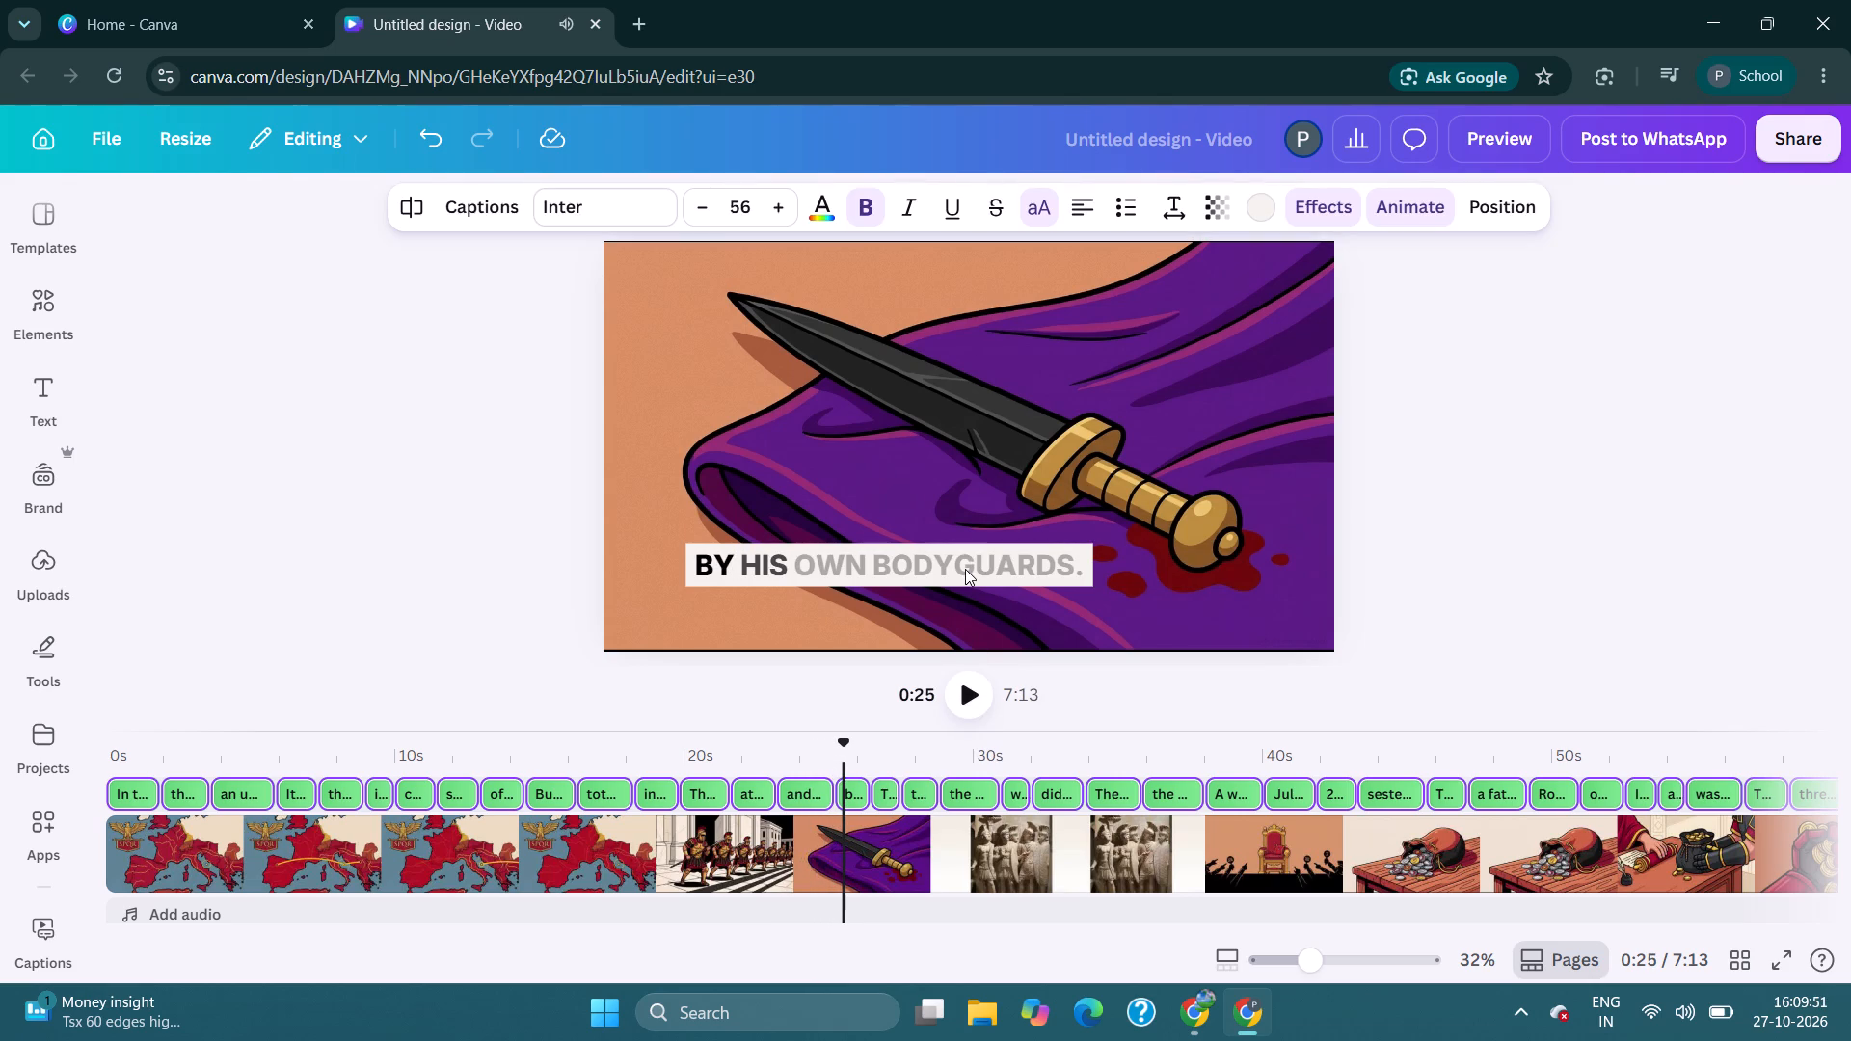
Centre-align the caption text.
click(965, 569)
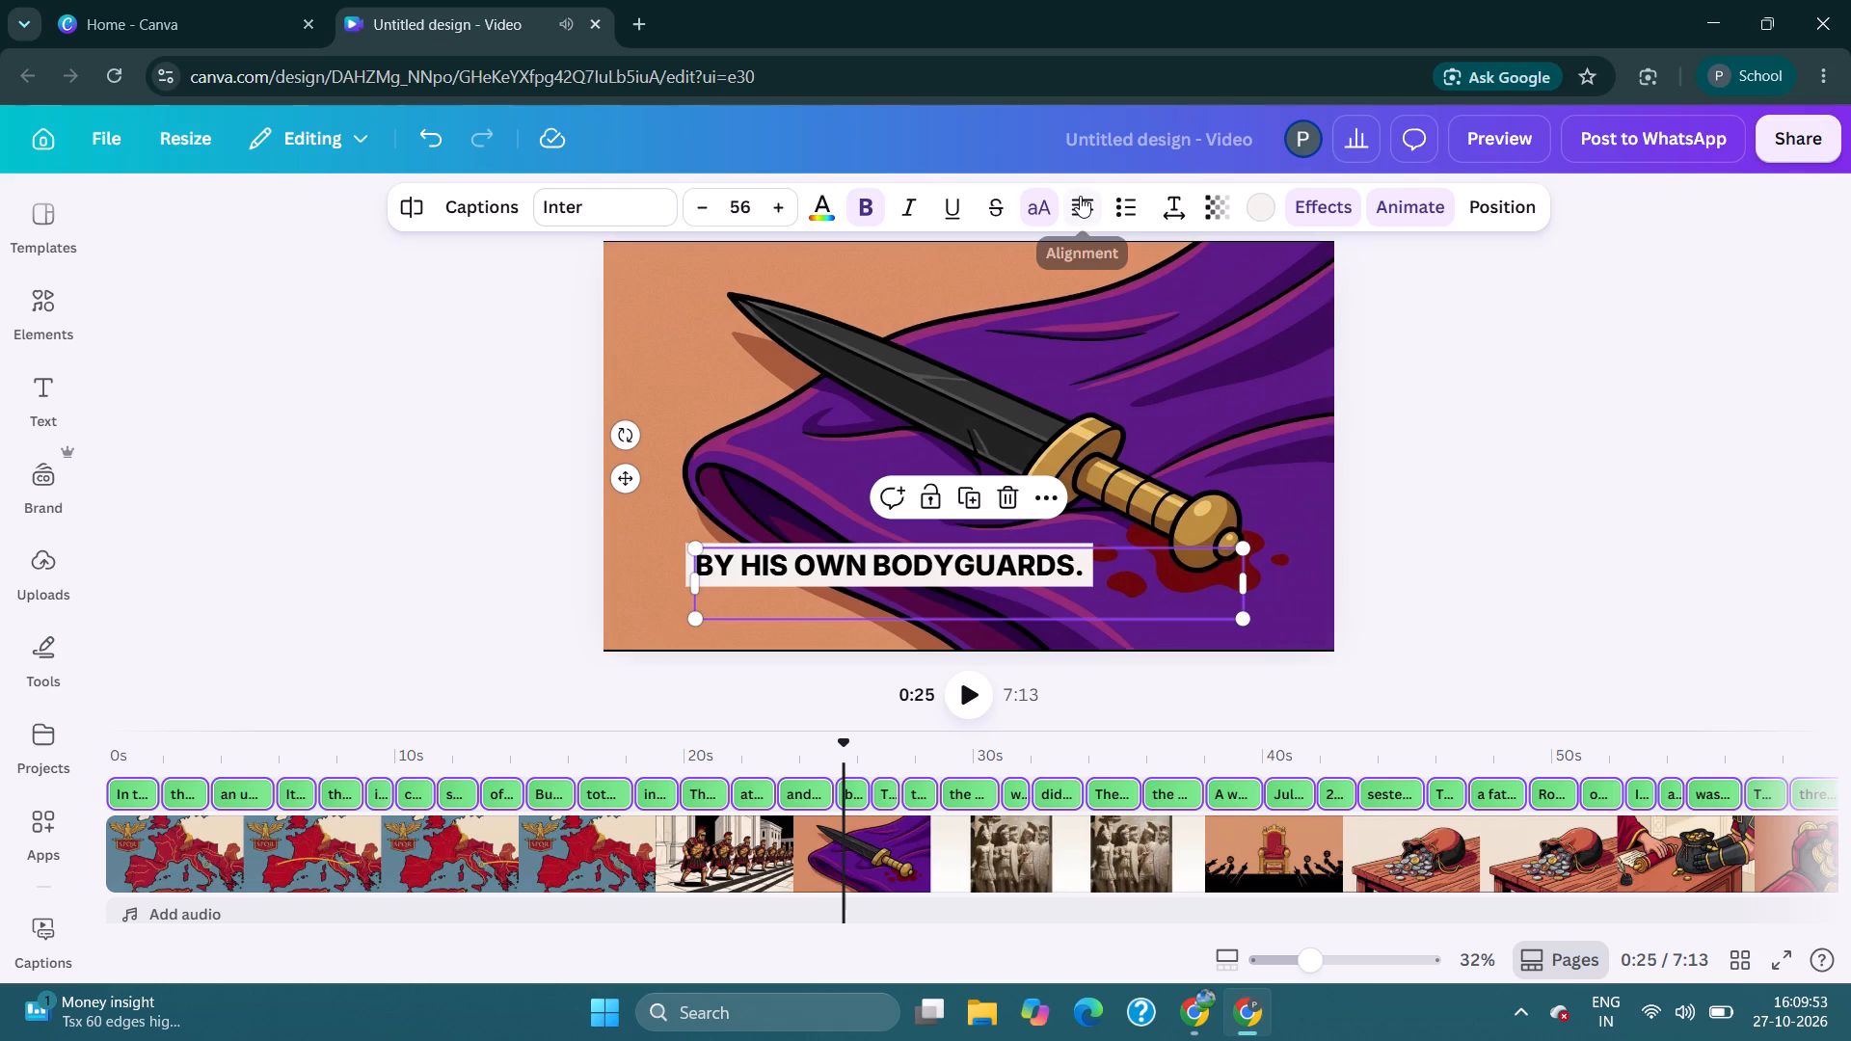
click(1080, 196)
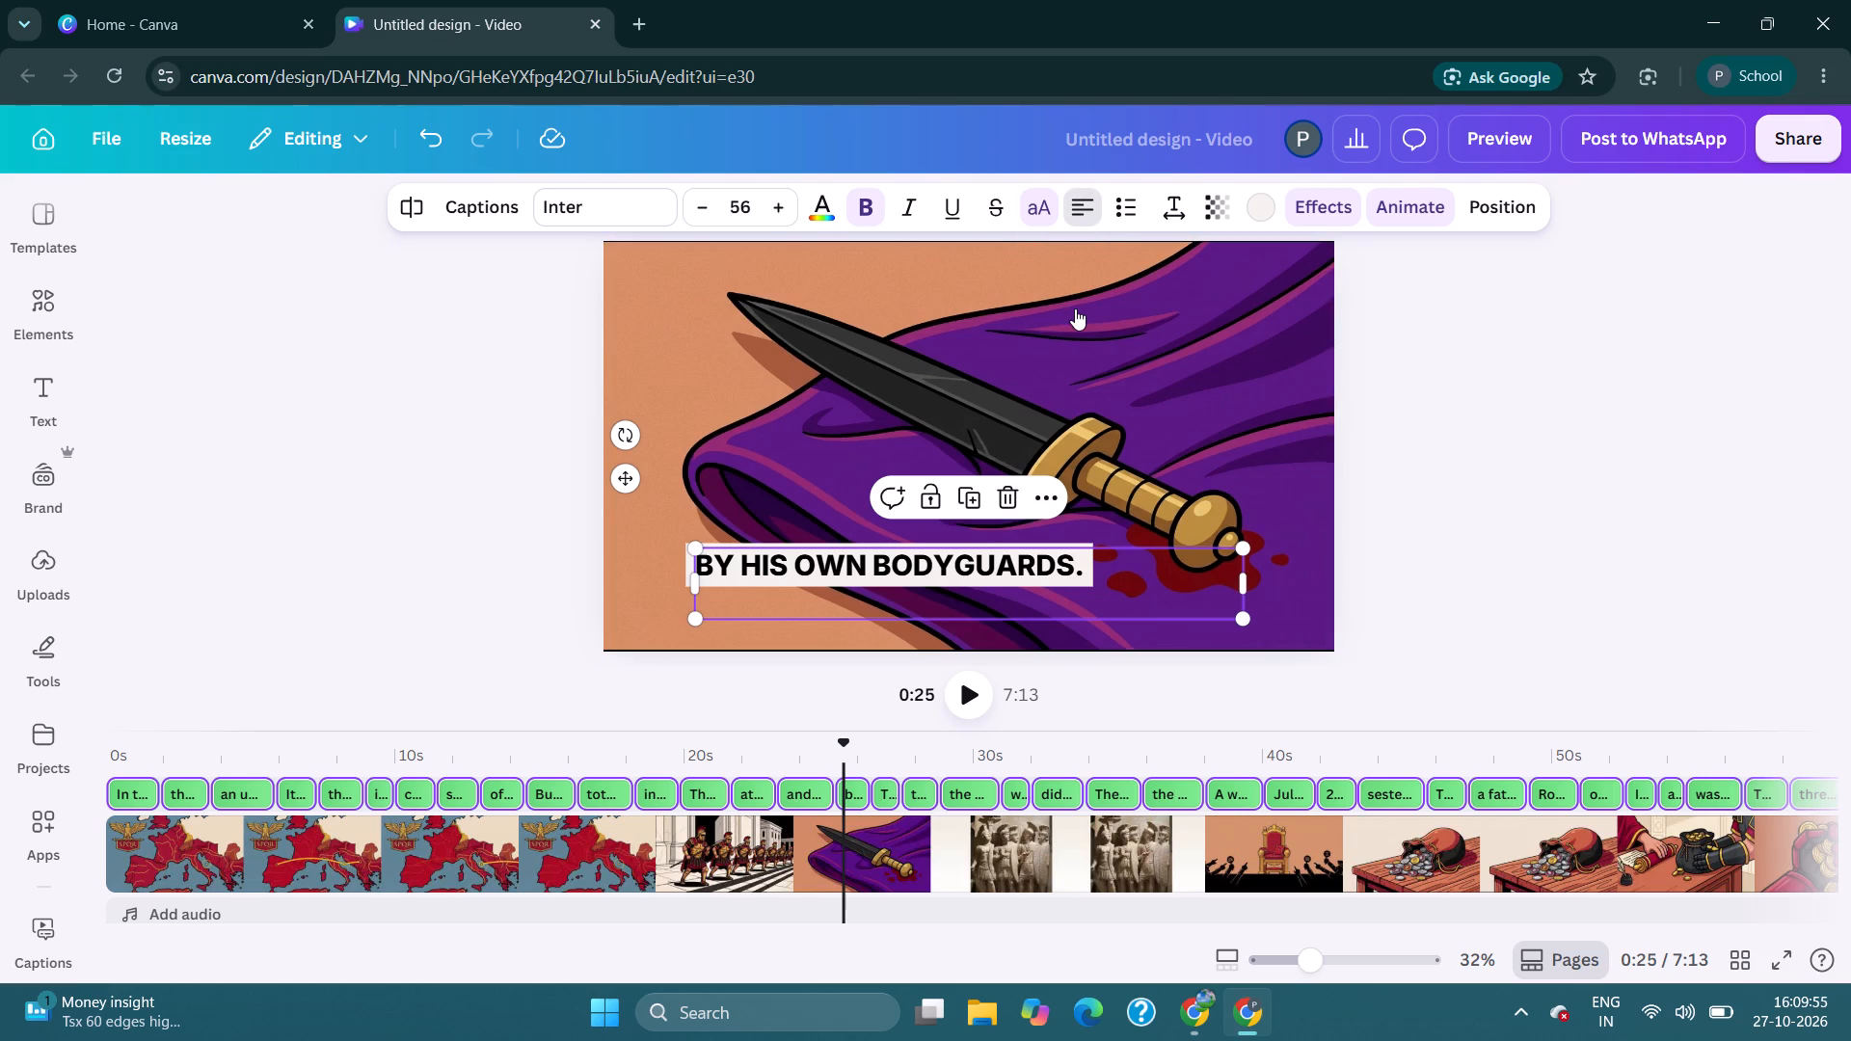
Play the video on to about 0:54 to check the centred captions, accepting the HP privacy notice without sharing device information.
click(979, 701)
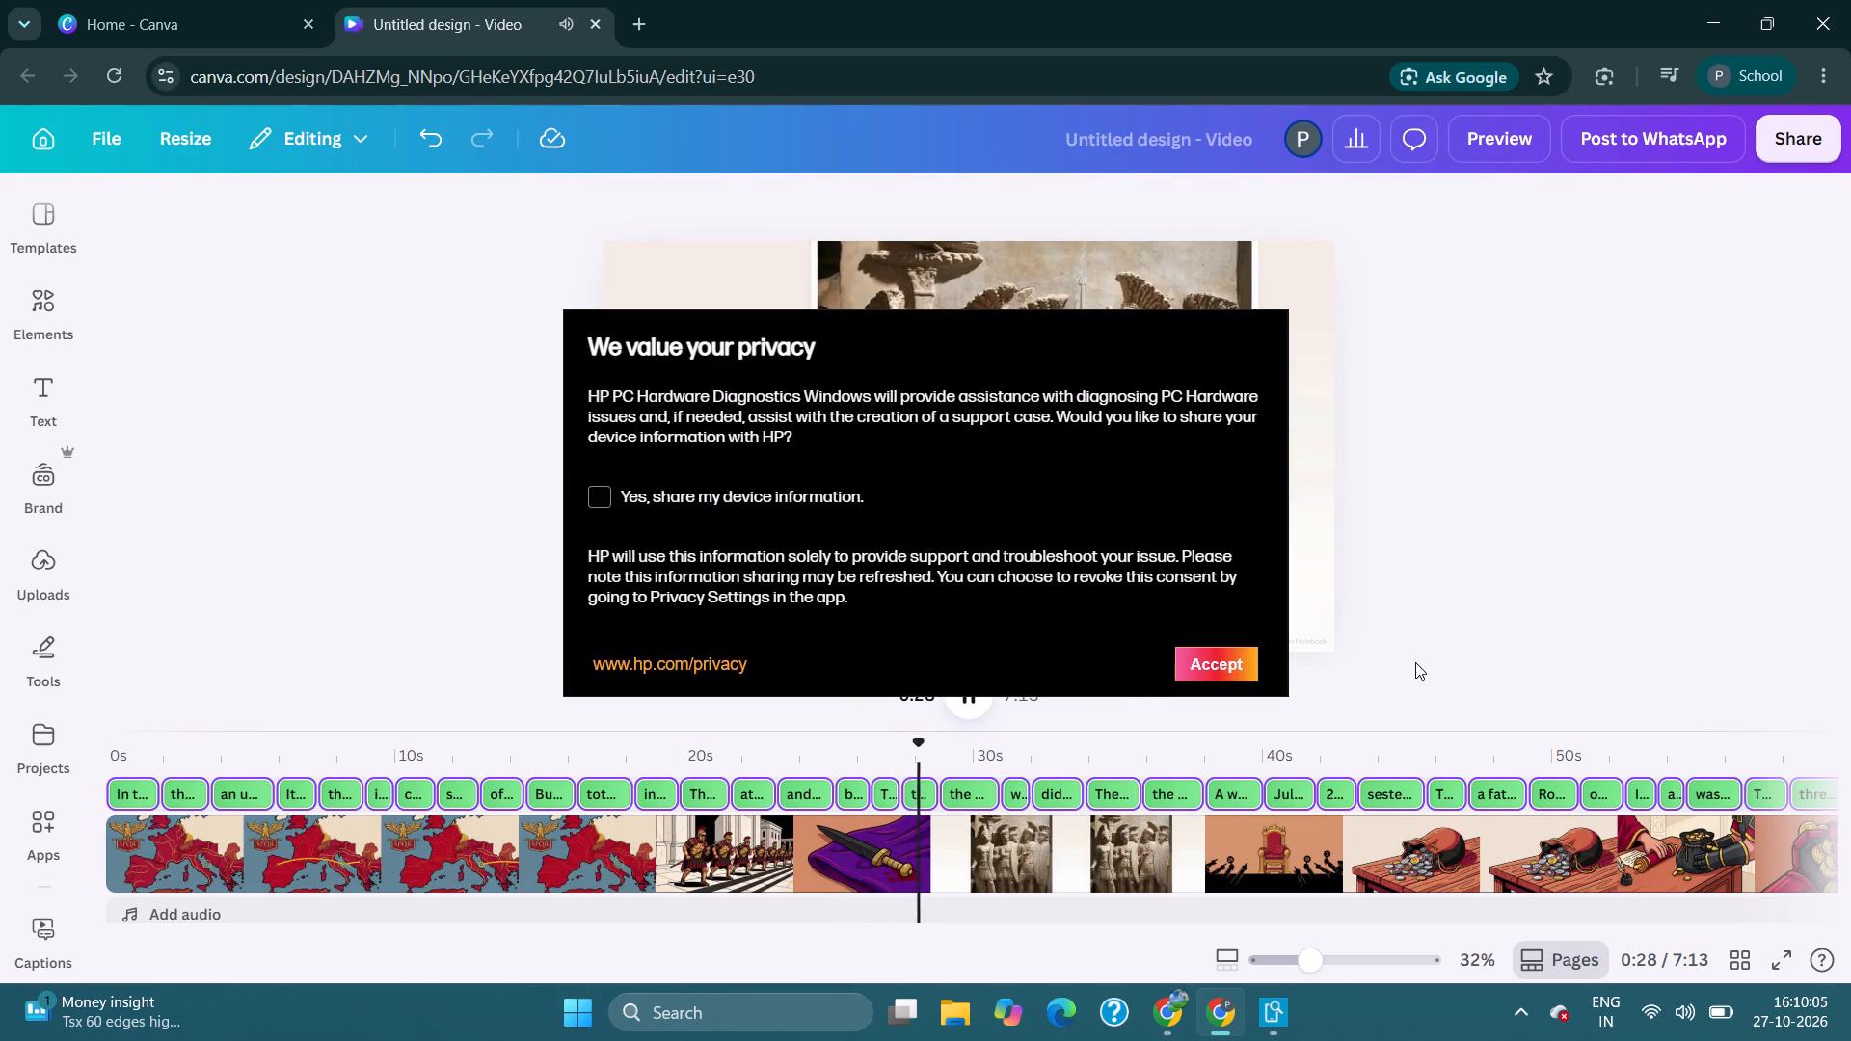
click(1345, 692)
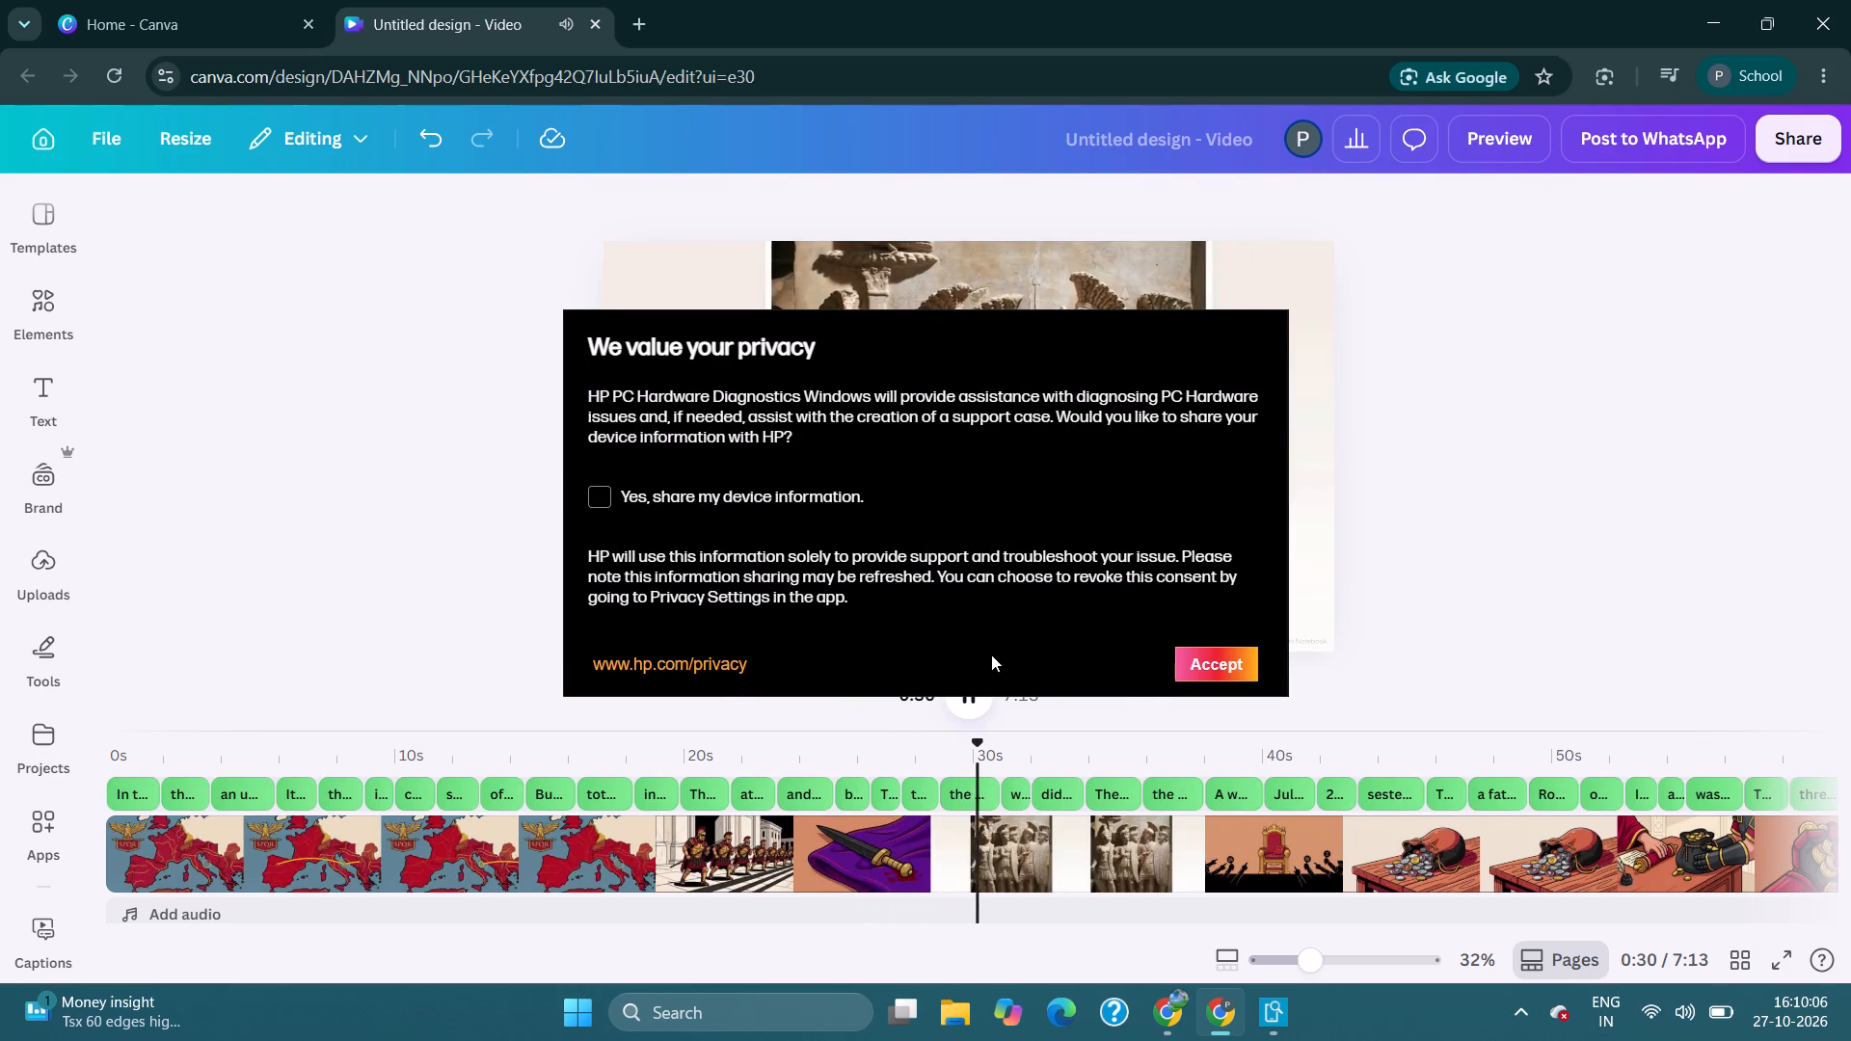
click(1187, 659)
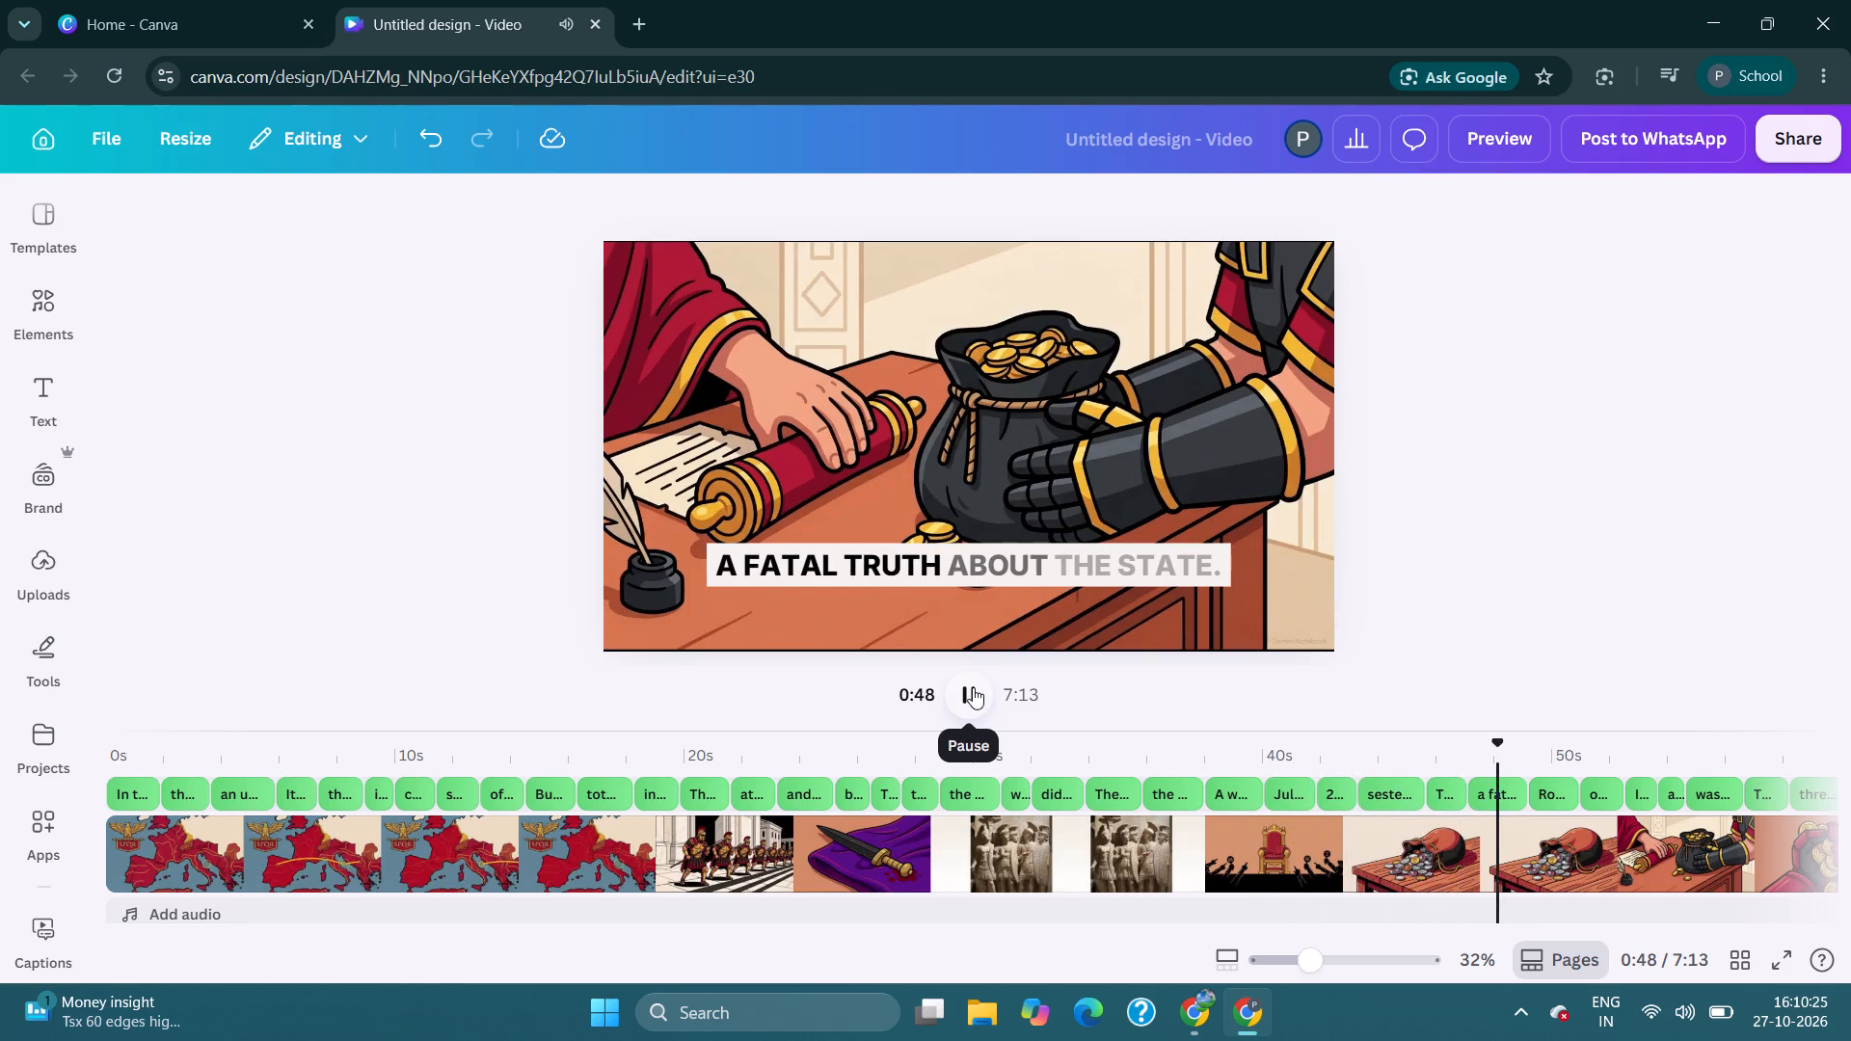
click(973, 687)
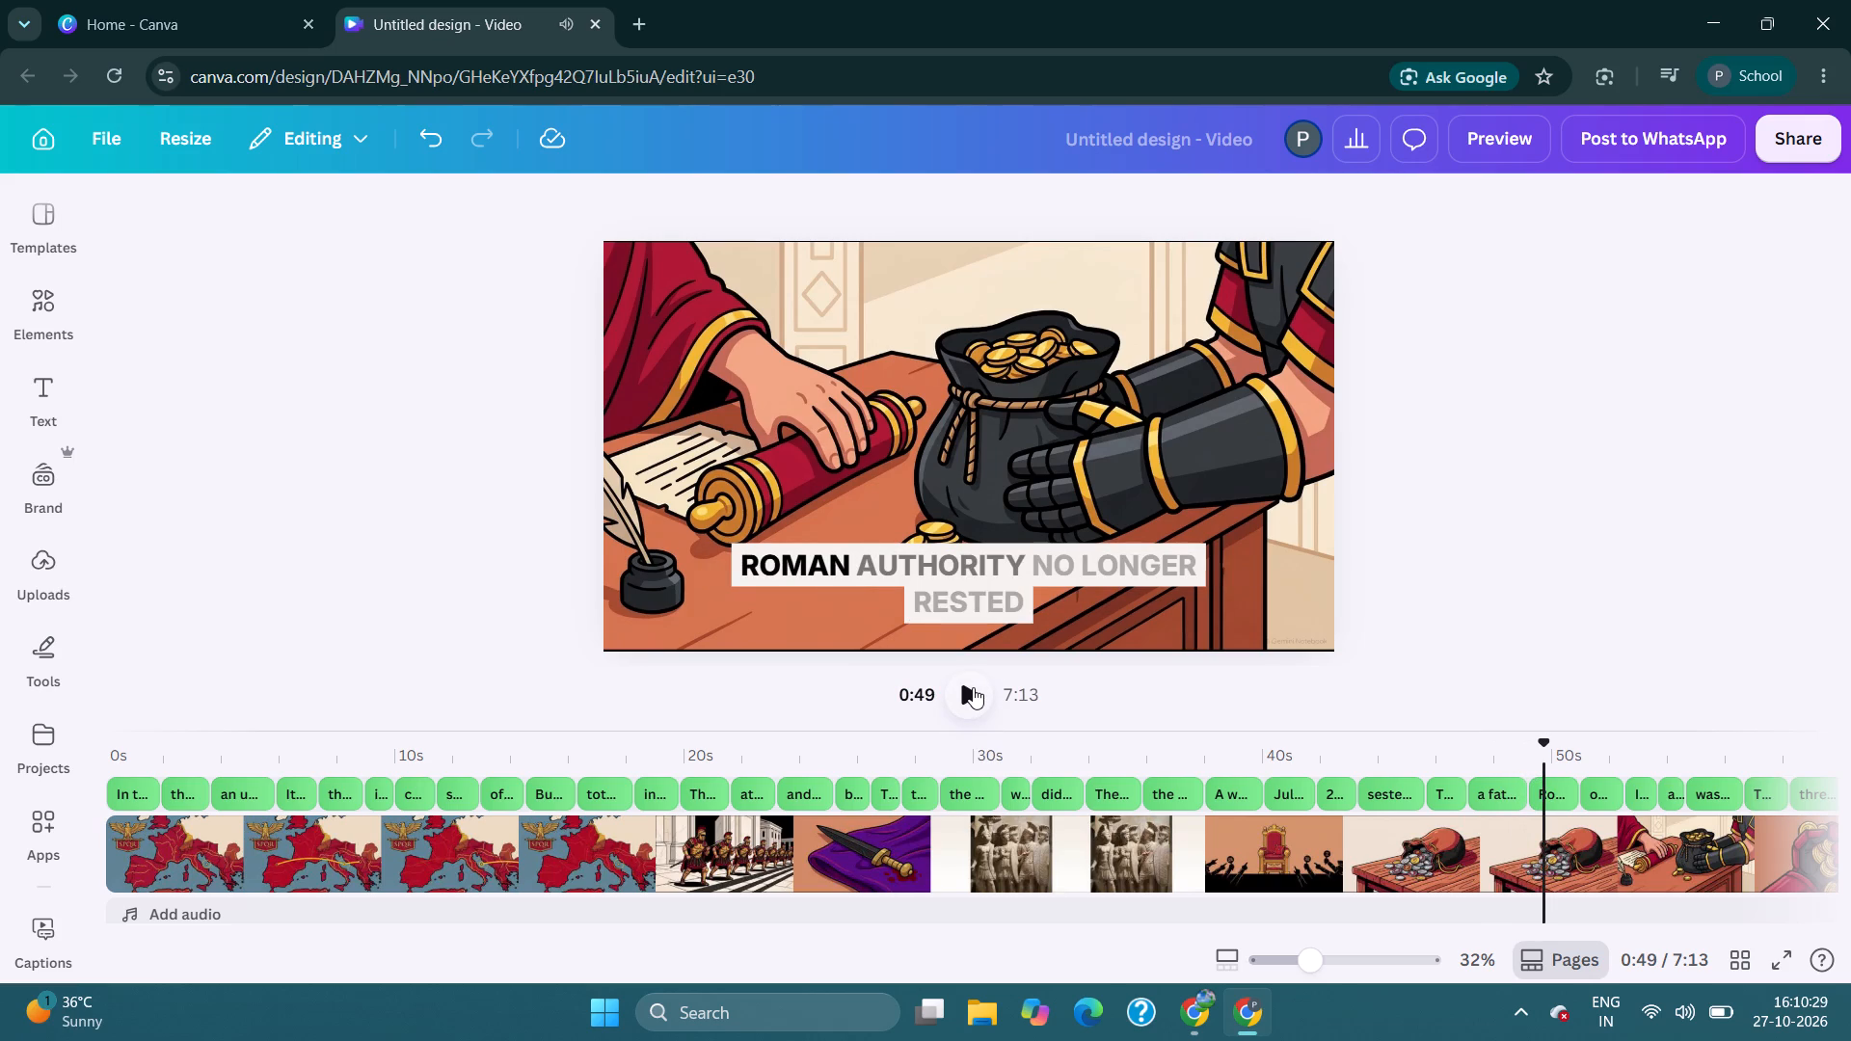
click(968, 688)
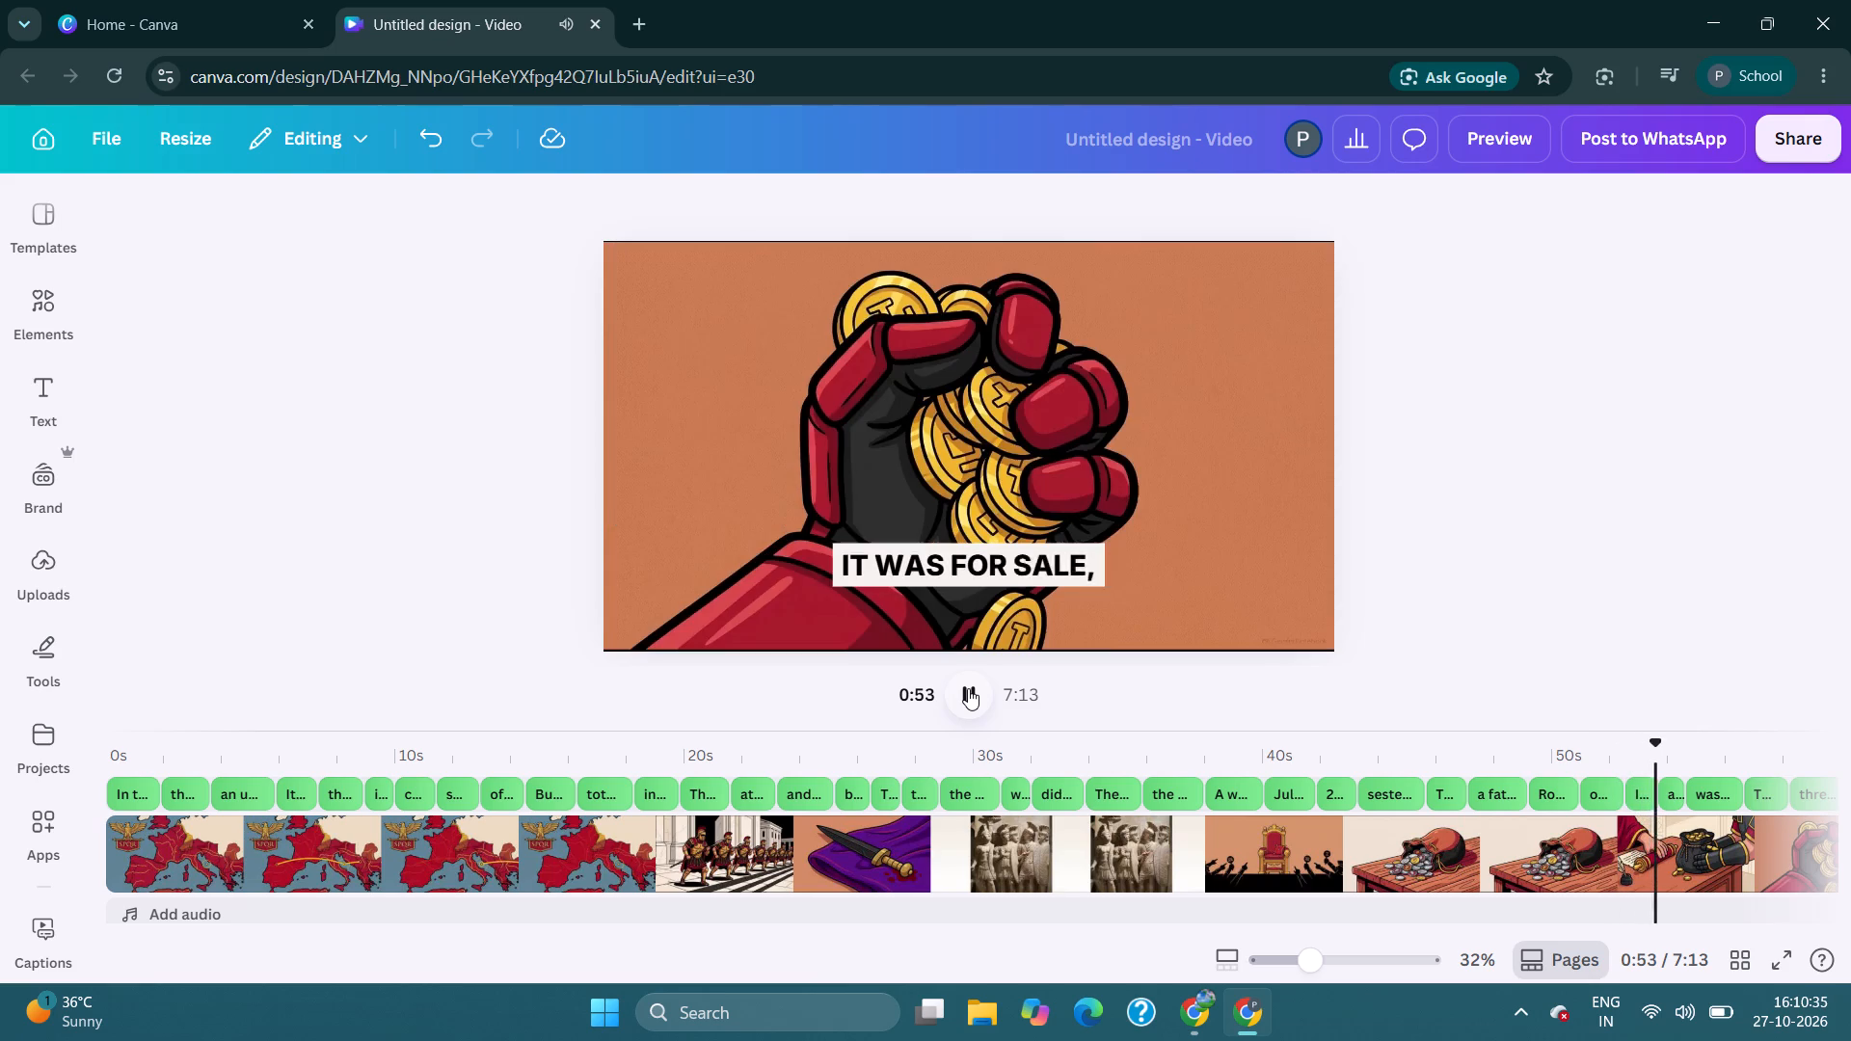
click(968, 688)
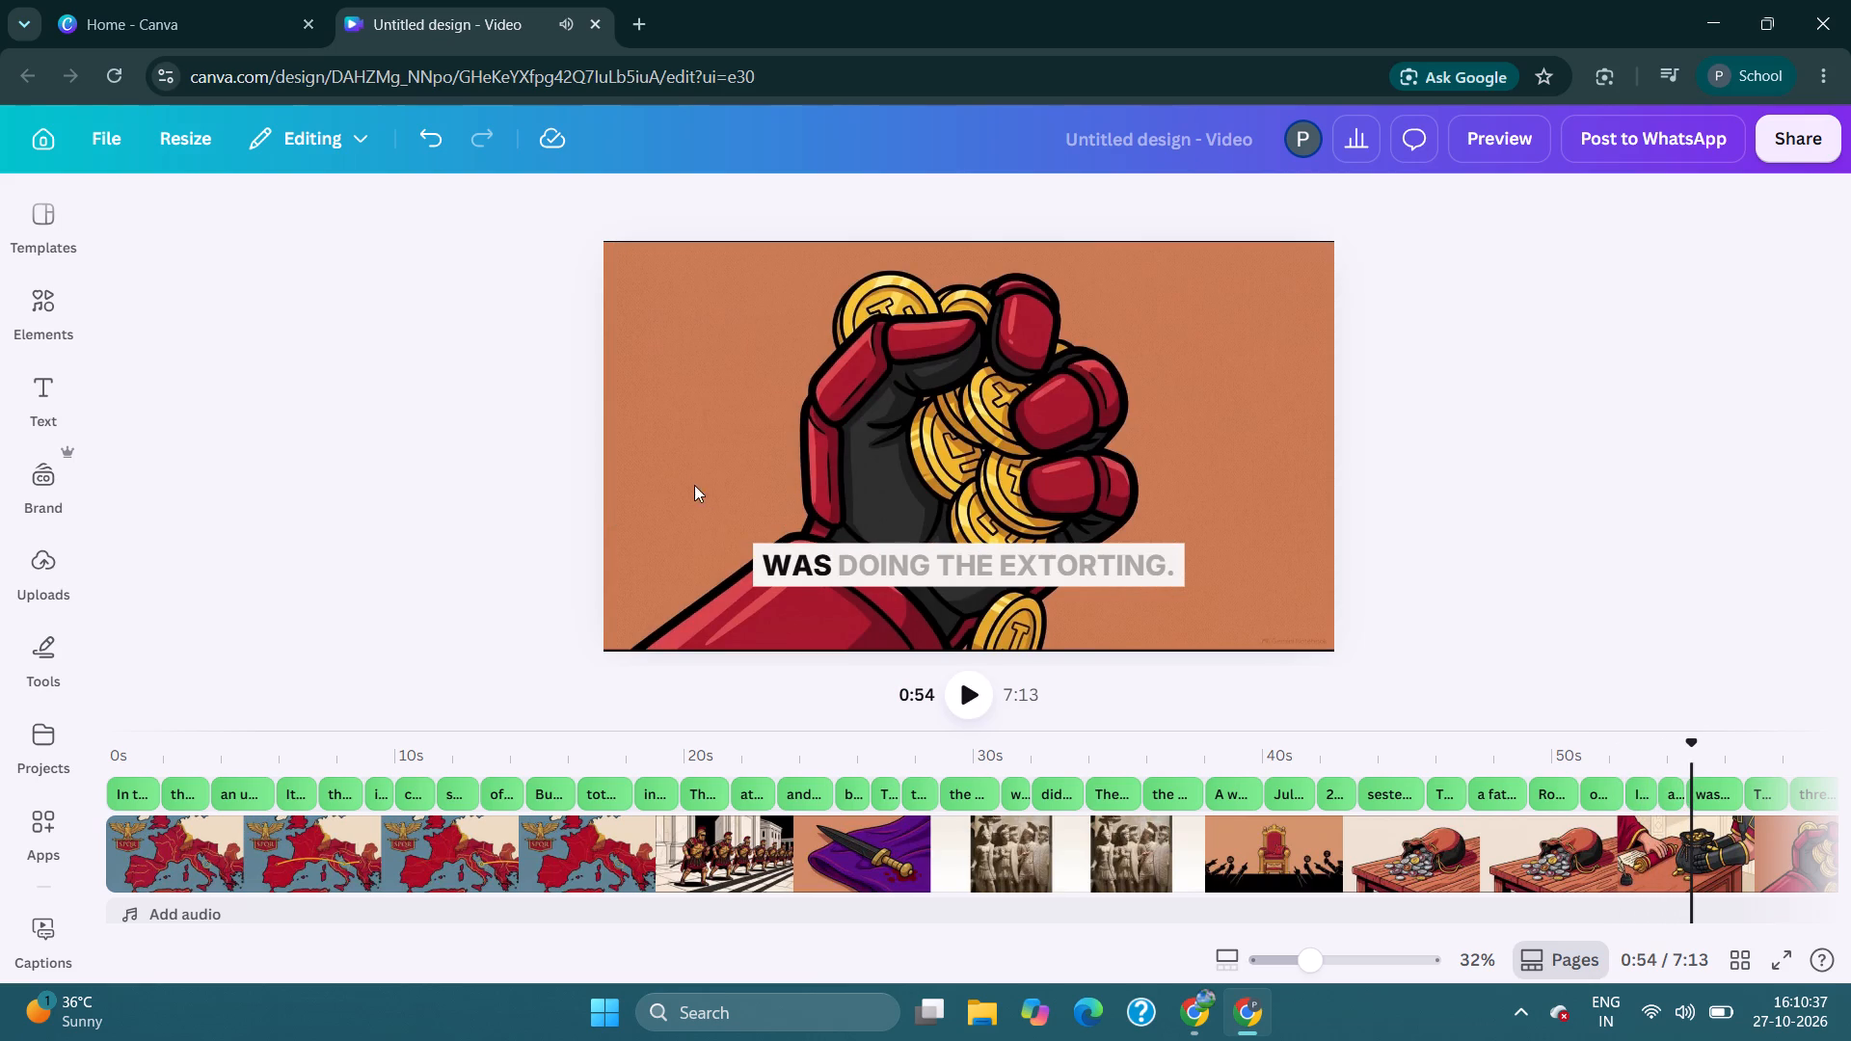
Shrink the captions to font size 44.6 and place them horizontally centred, lower in the video frame near its bottom edge.
click(834, 553)
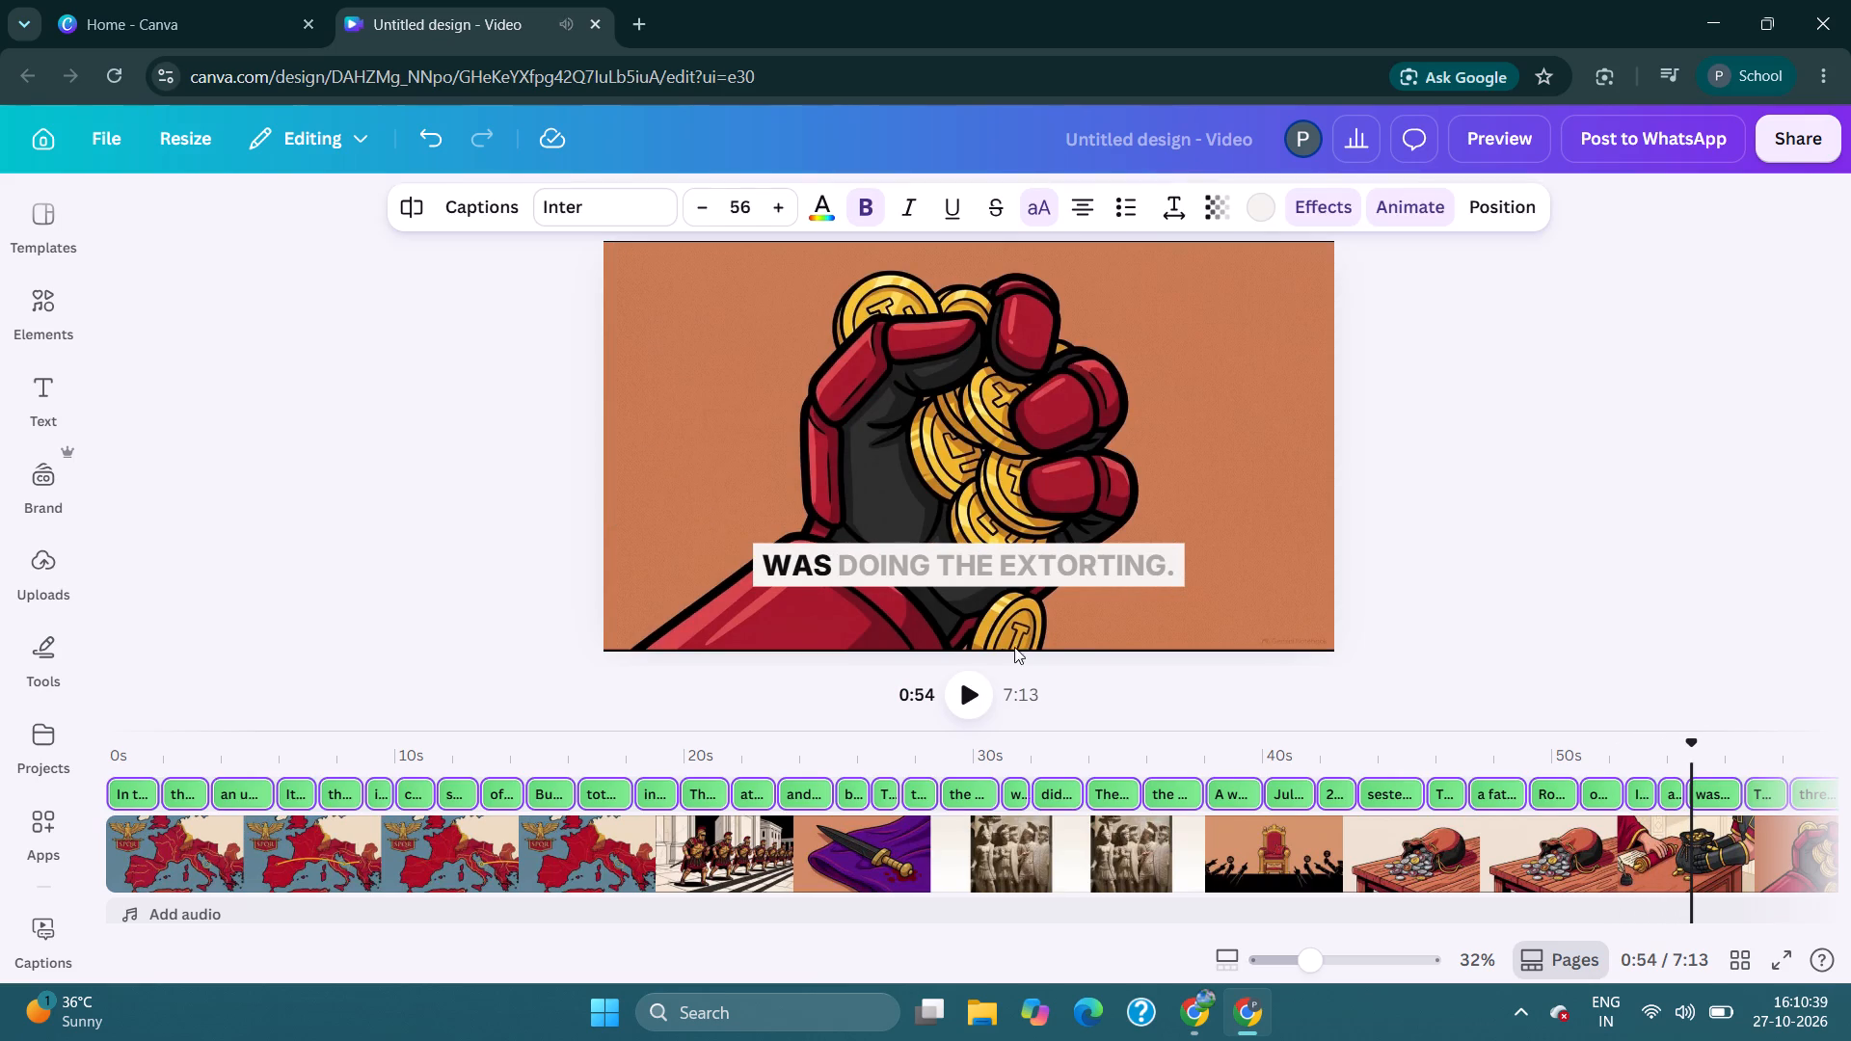
drag(695, 543, 772, 602)
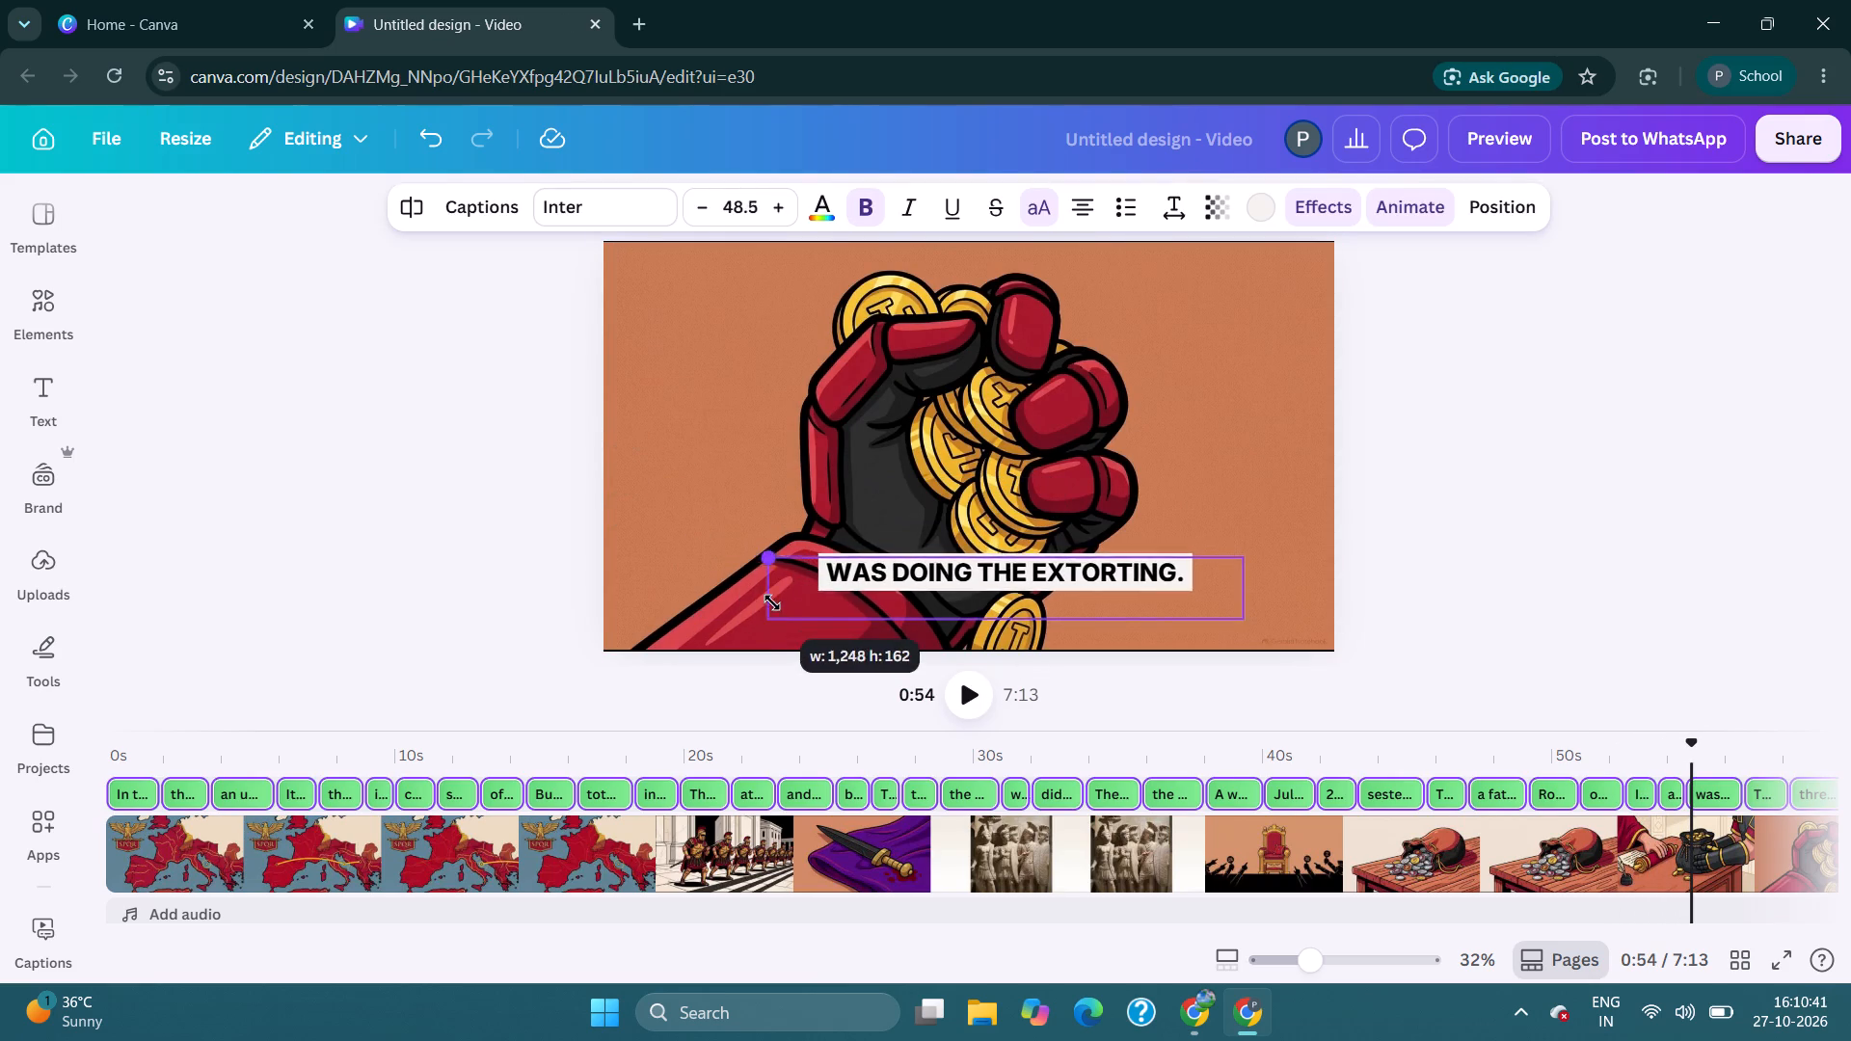
drag(772, 602, 799, 612)
drag(909, 580, 850, 592)
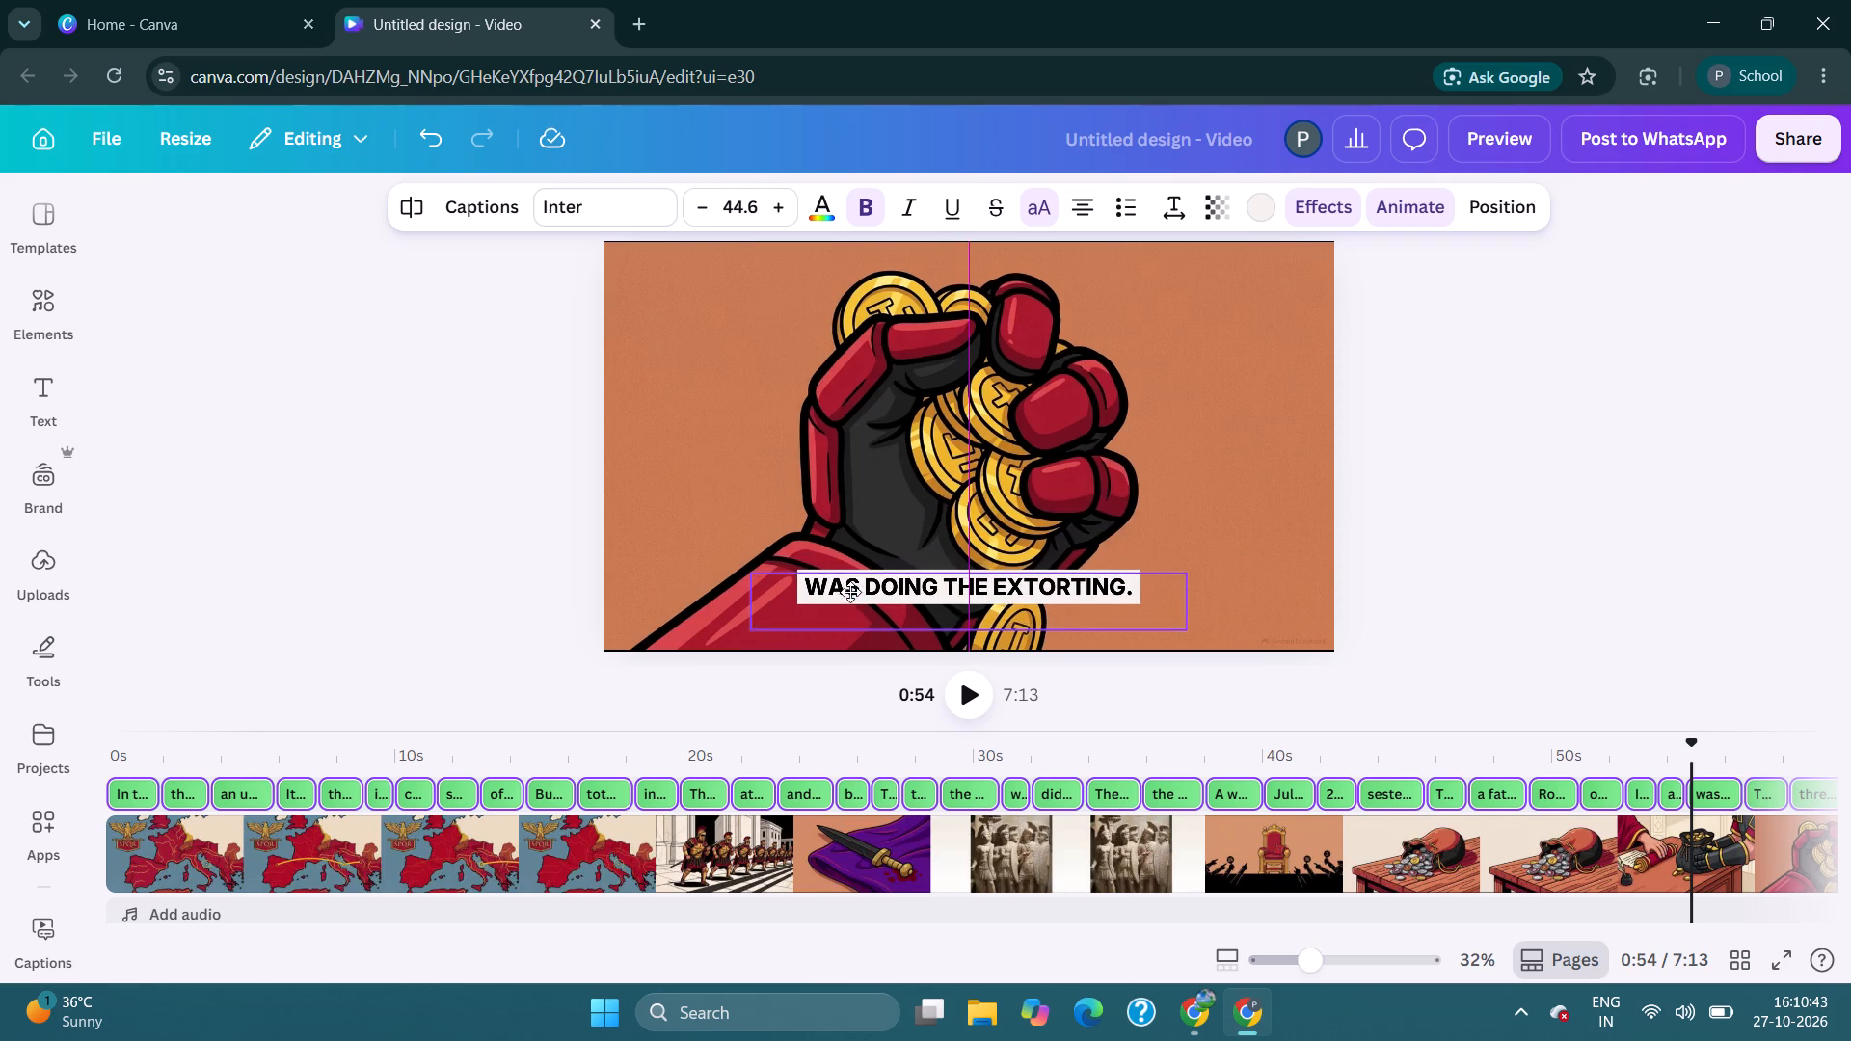
drag(850, 592, 853, 601)
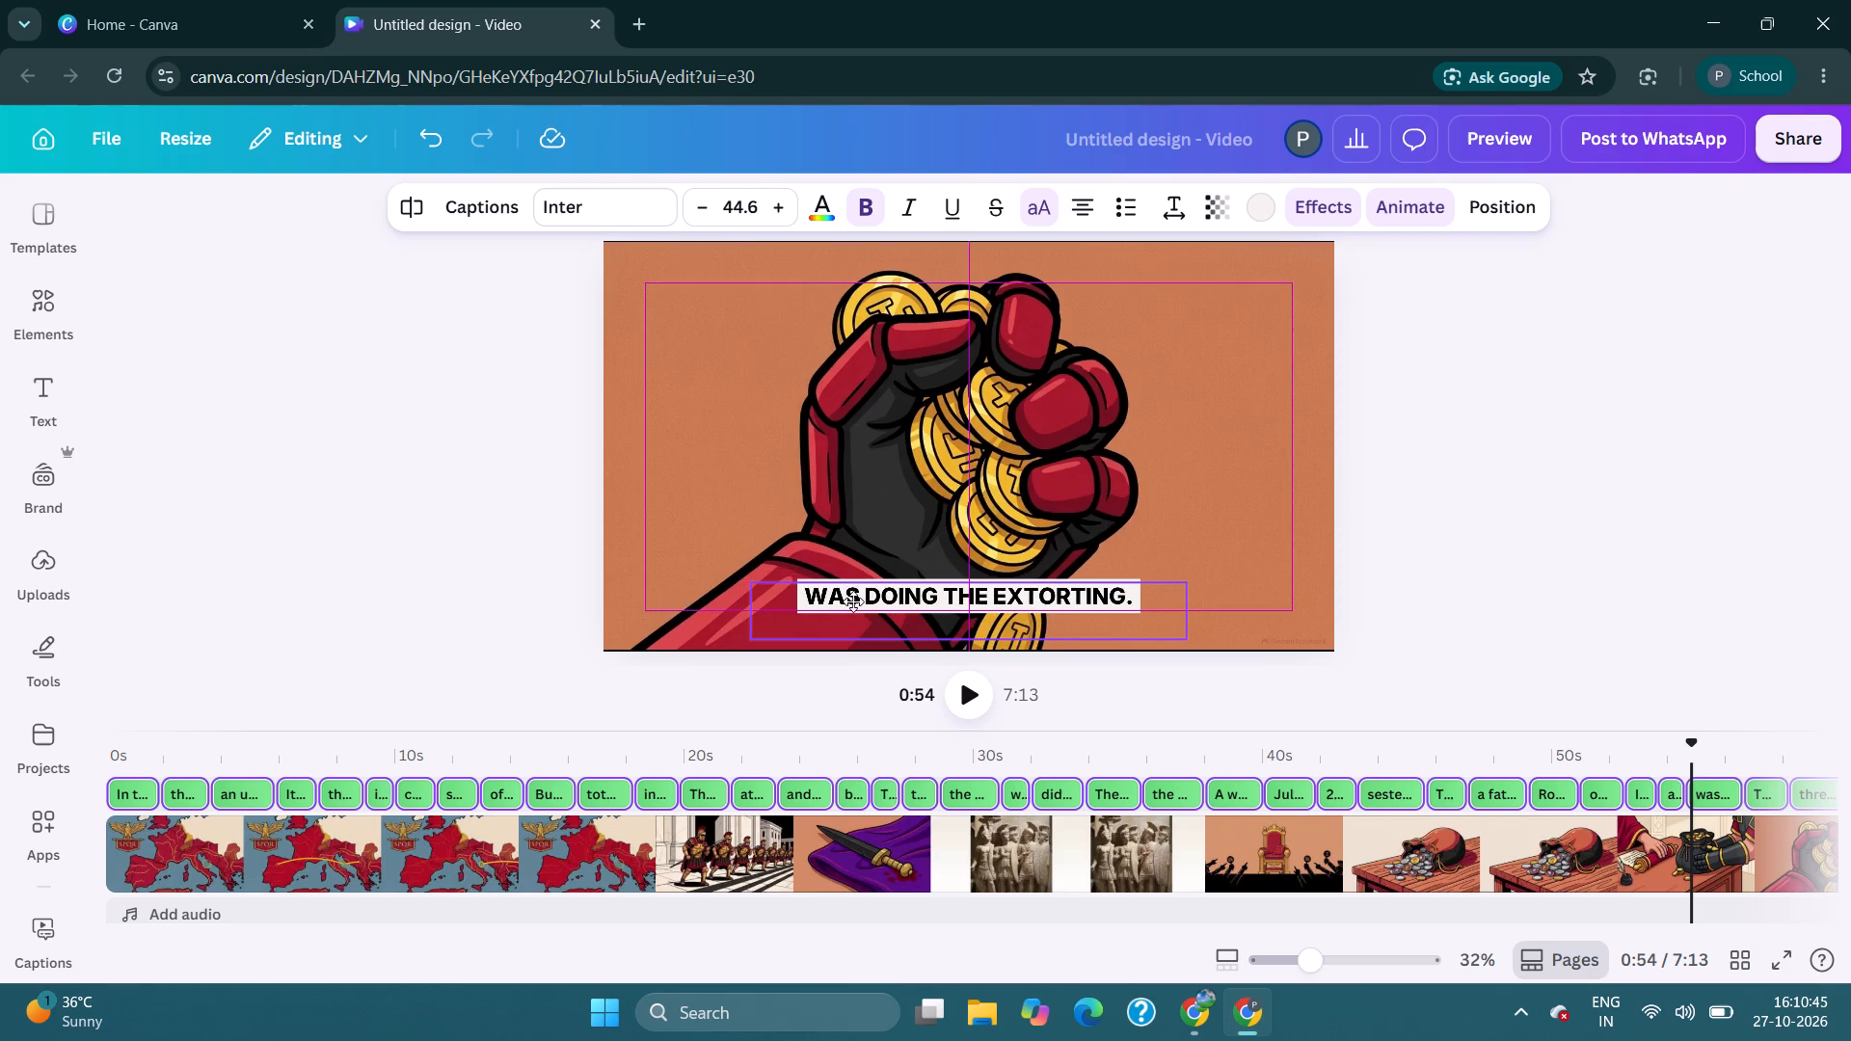
drag(853, 601, 857, 593)
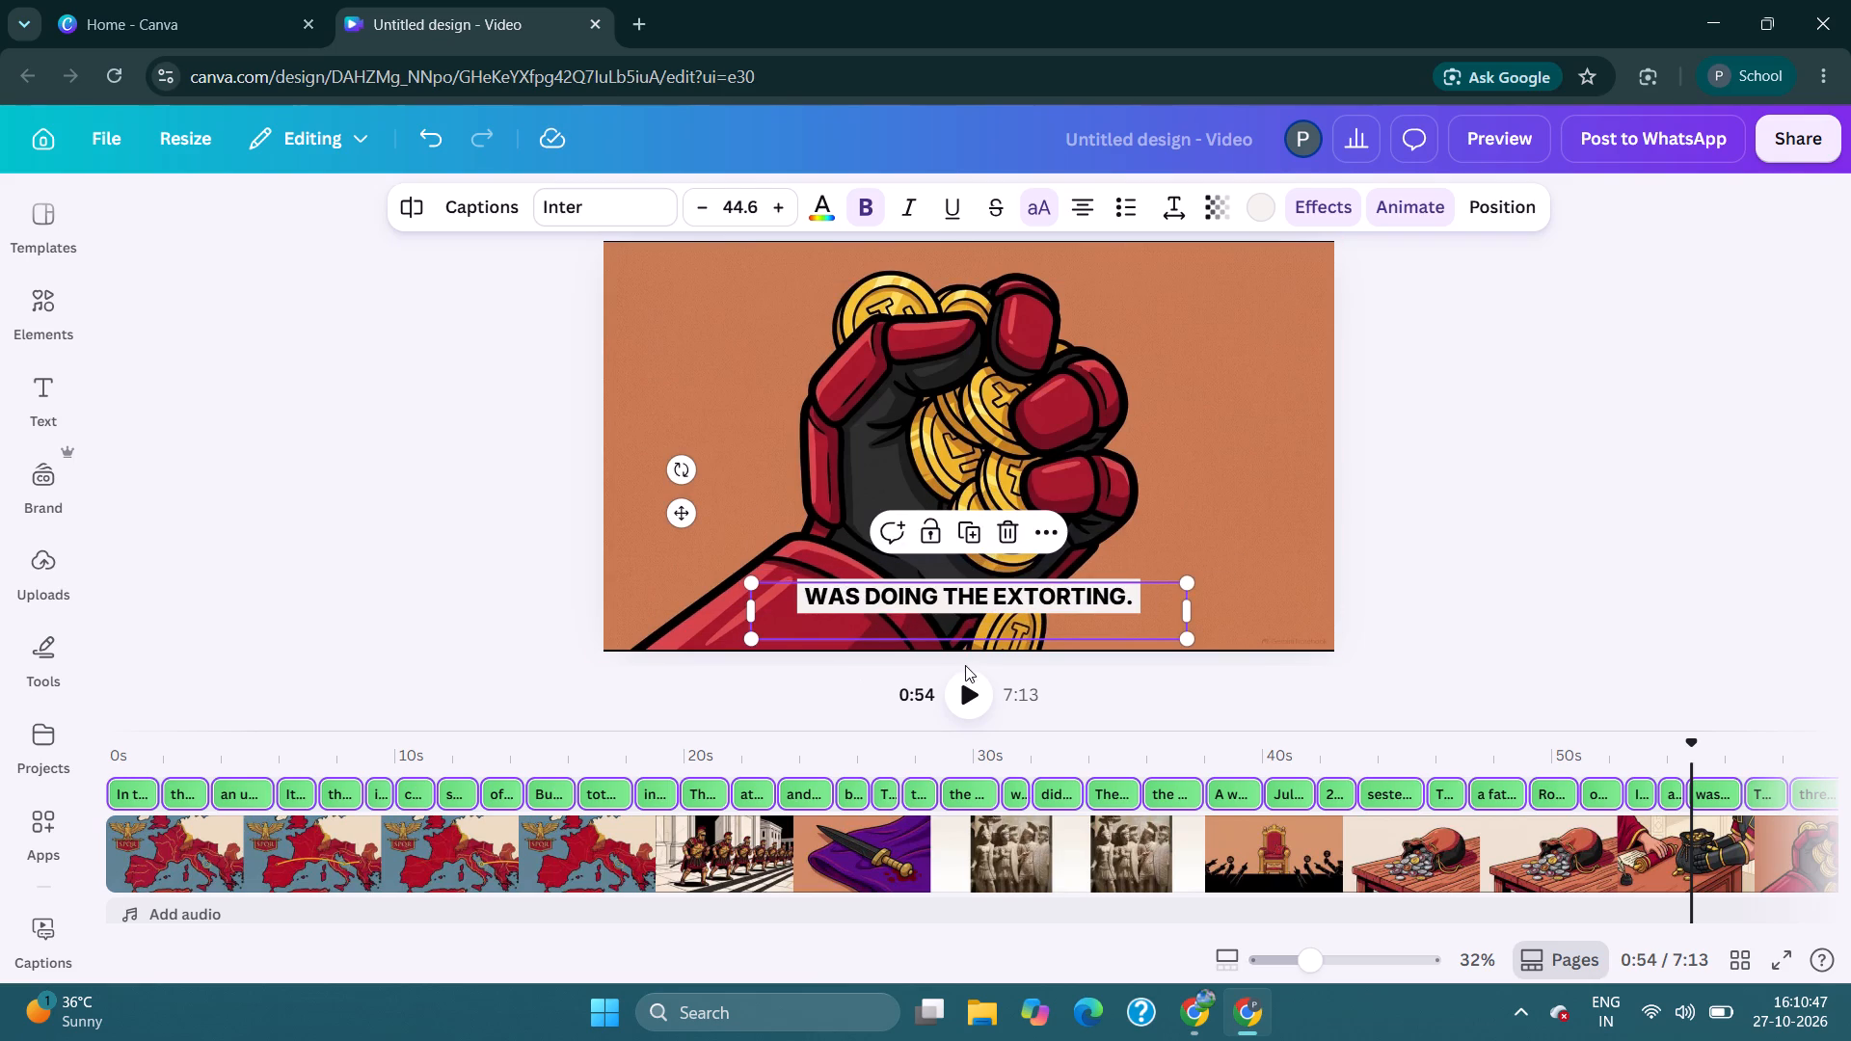
Play the video on to about 1:02 to check the size and position of the captions.
click(962, 681)
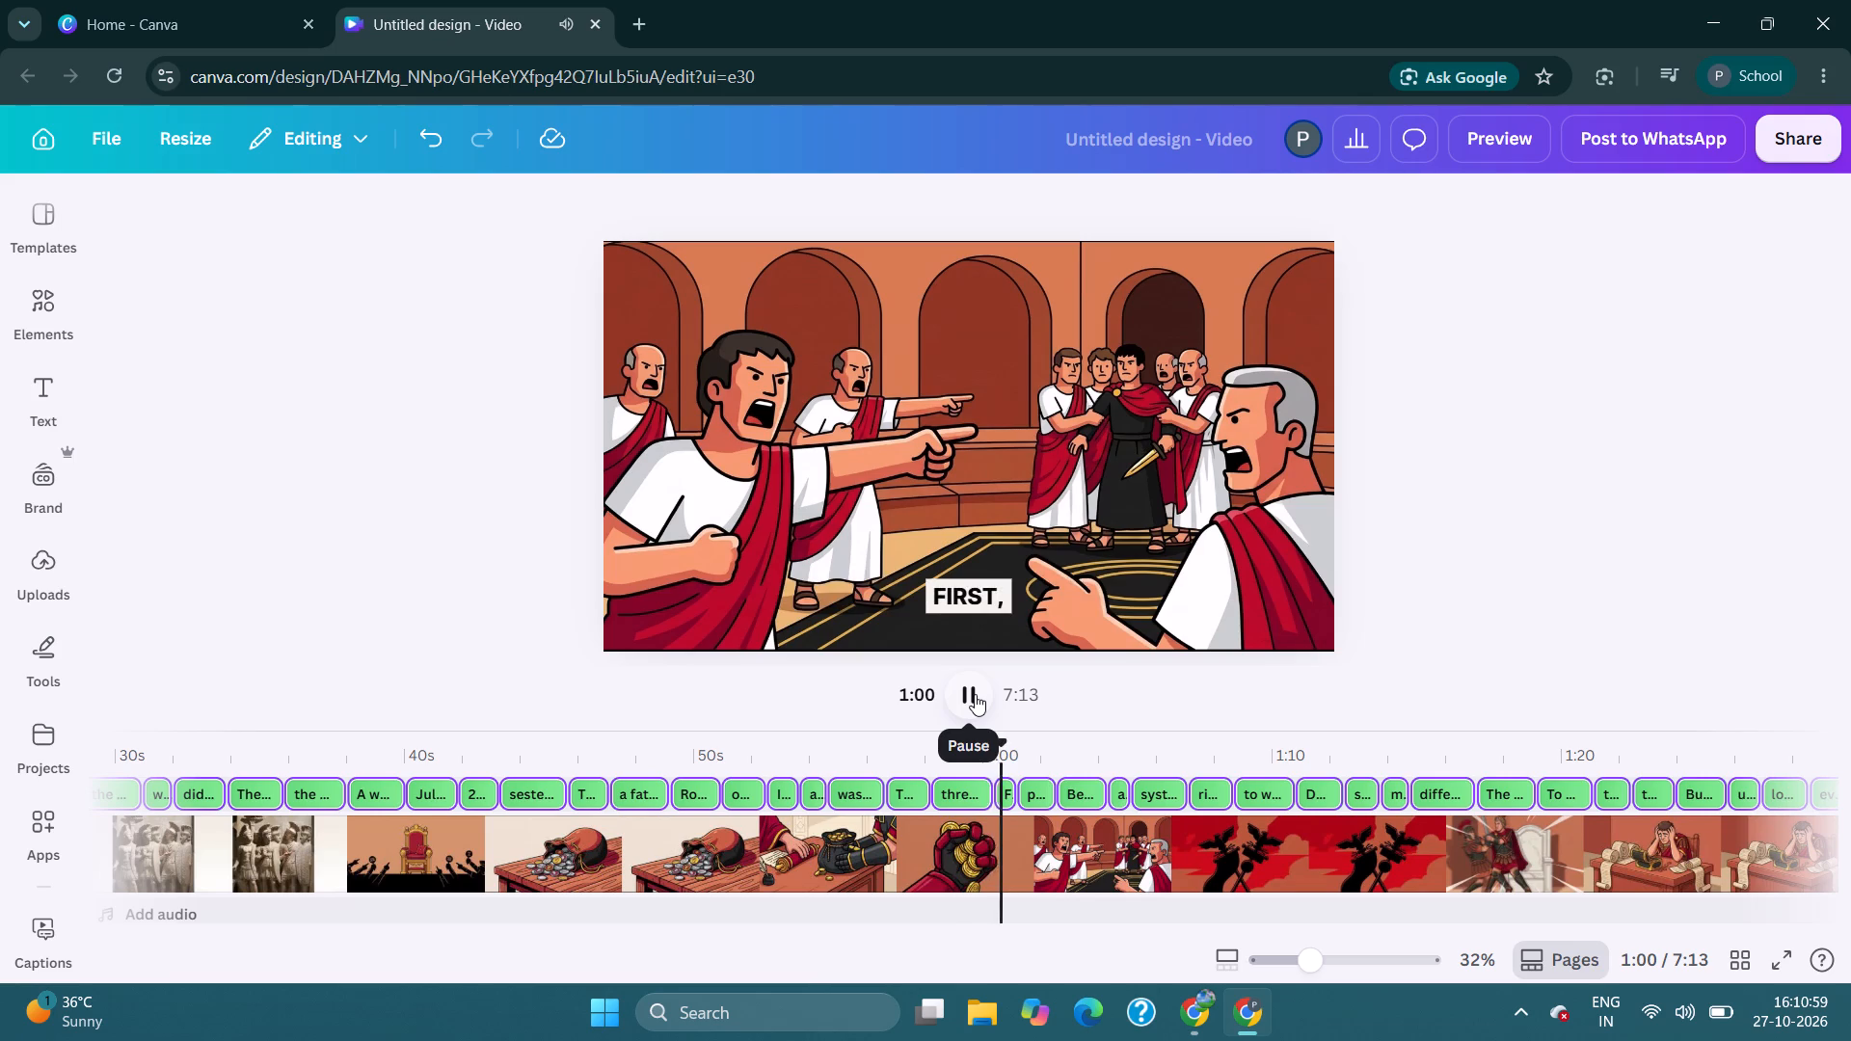
click(975, 694)
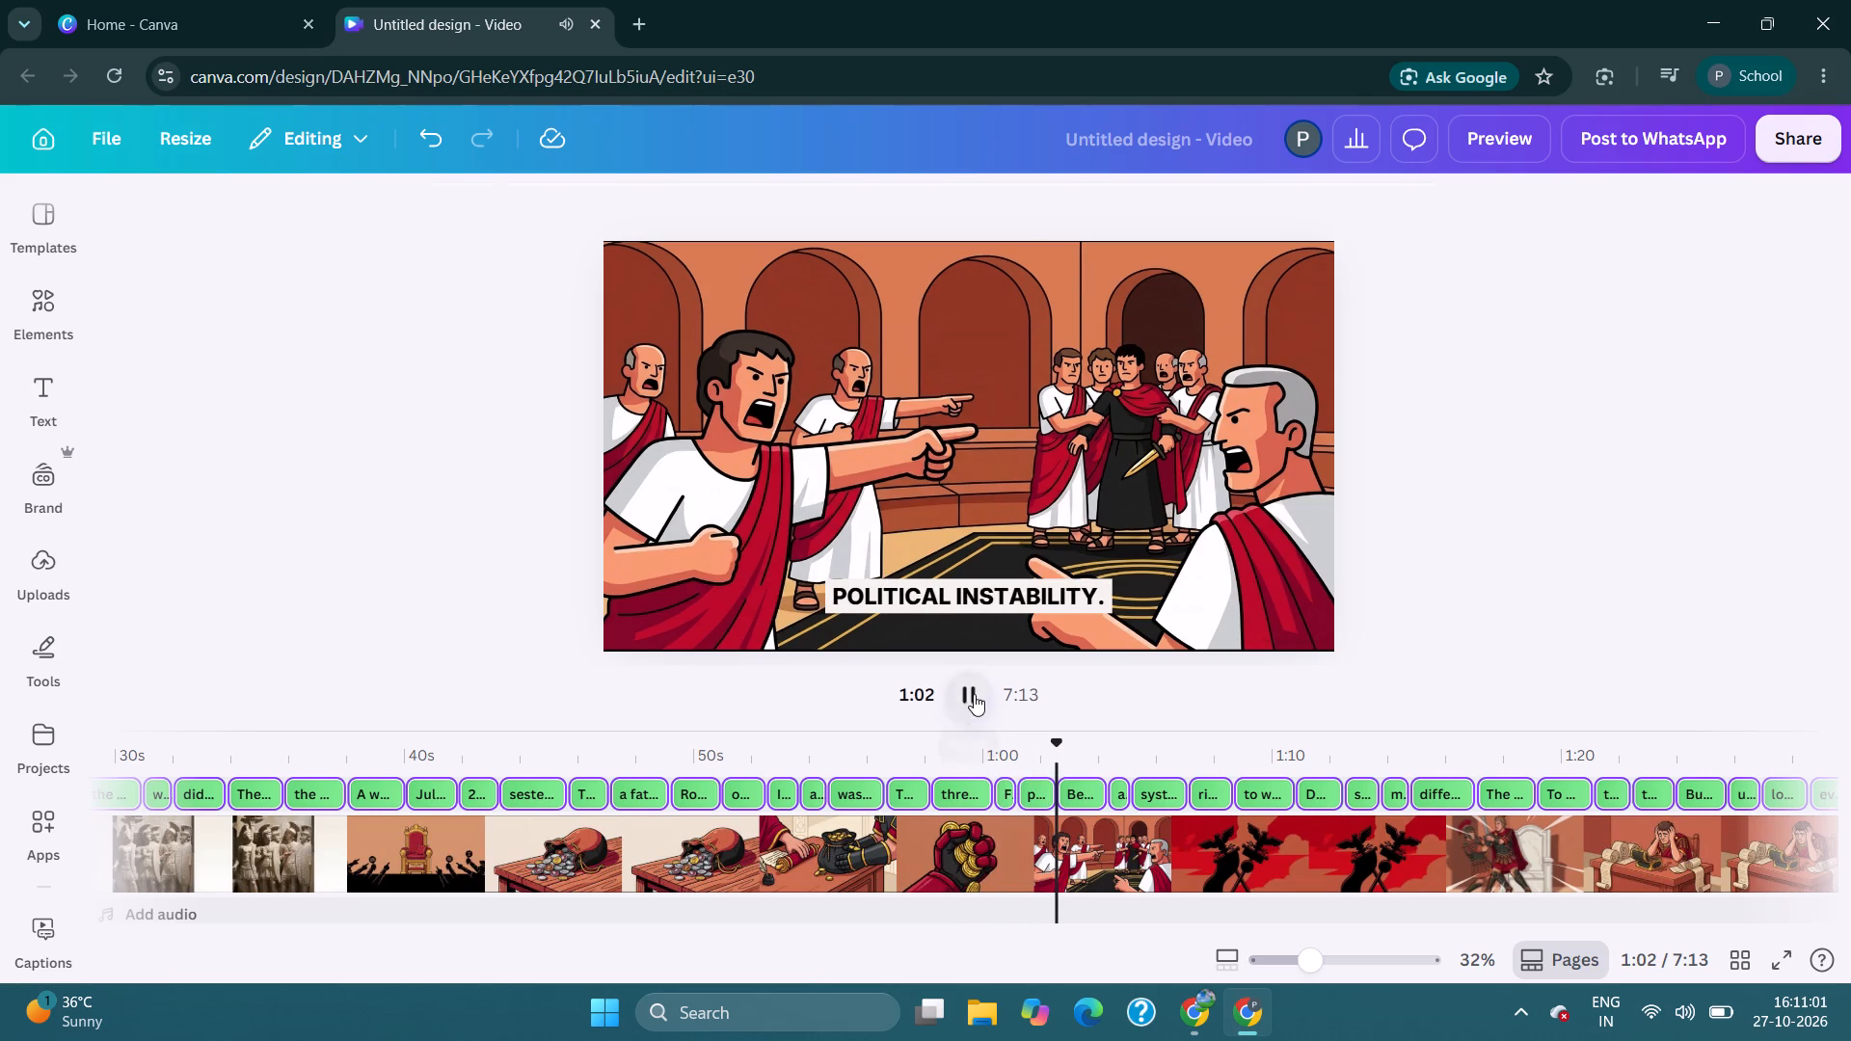
Look through the caption styles for alternatives and play a short stretch of the video to about 1:04 for comparison.
click(467, 205)
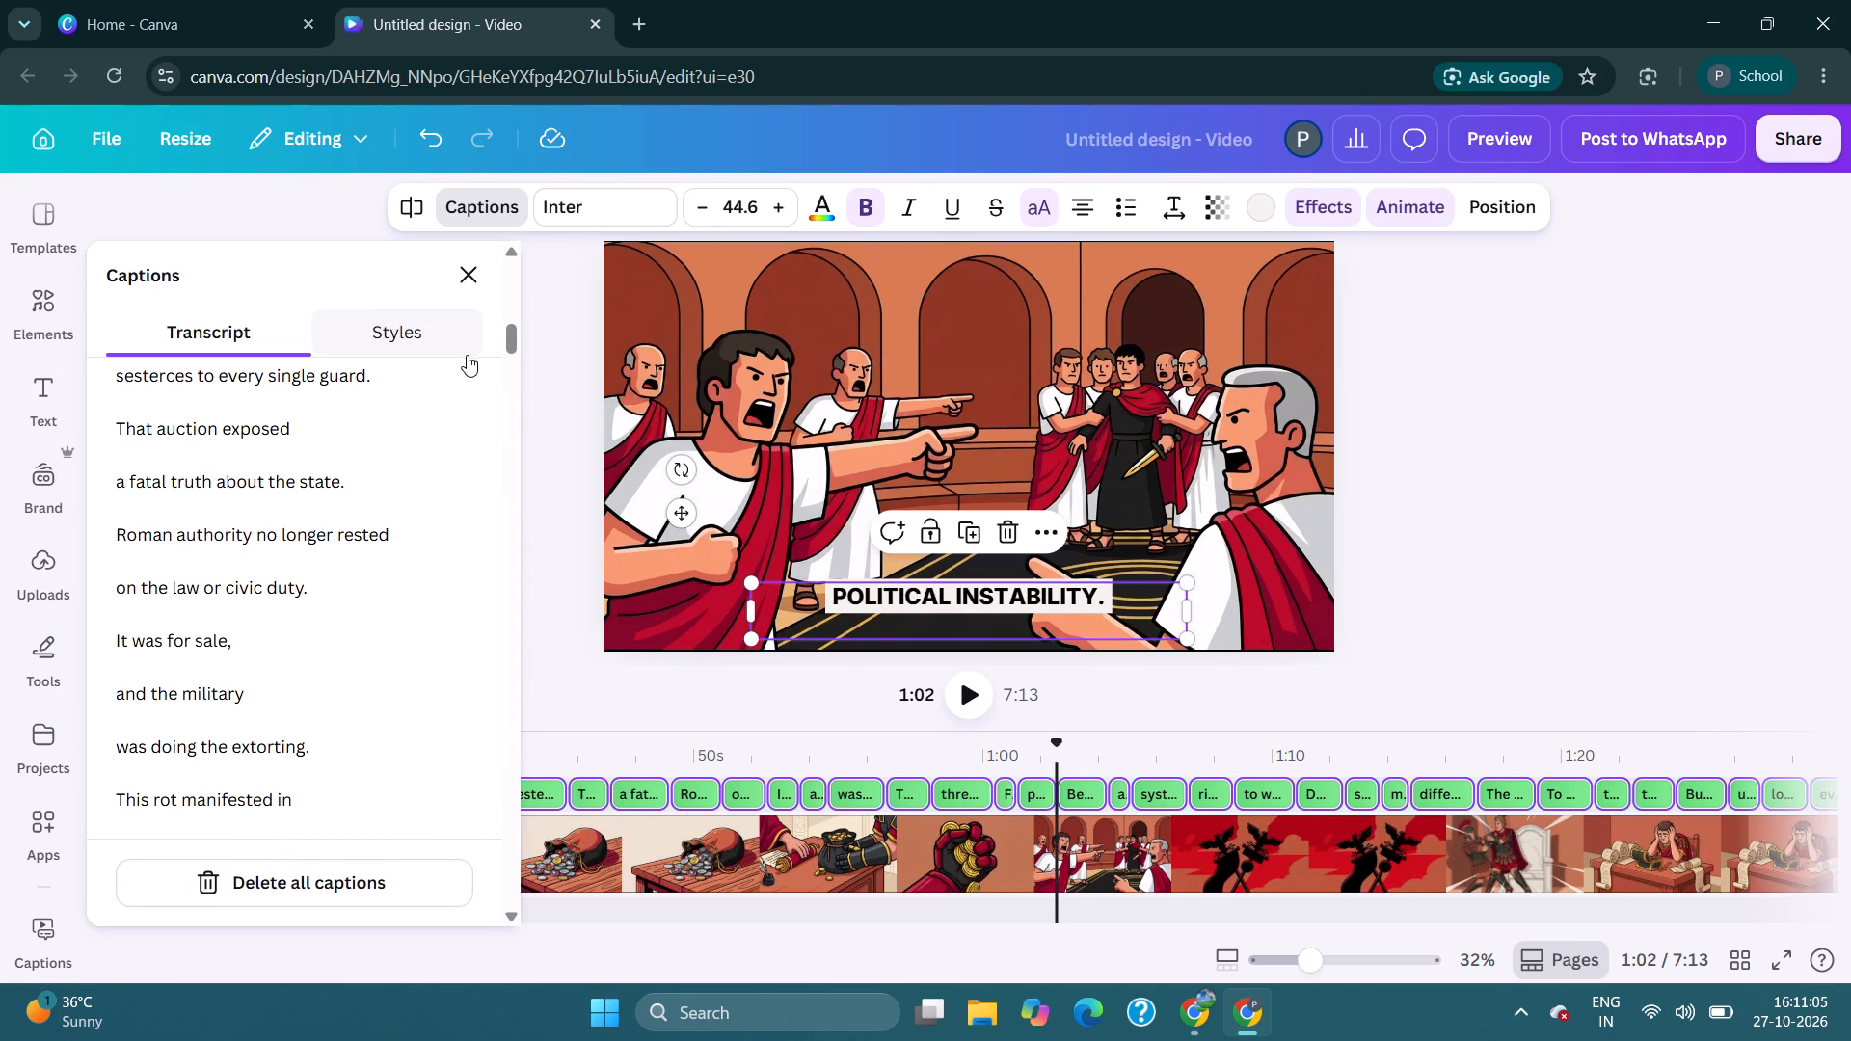
click(417, 323)
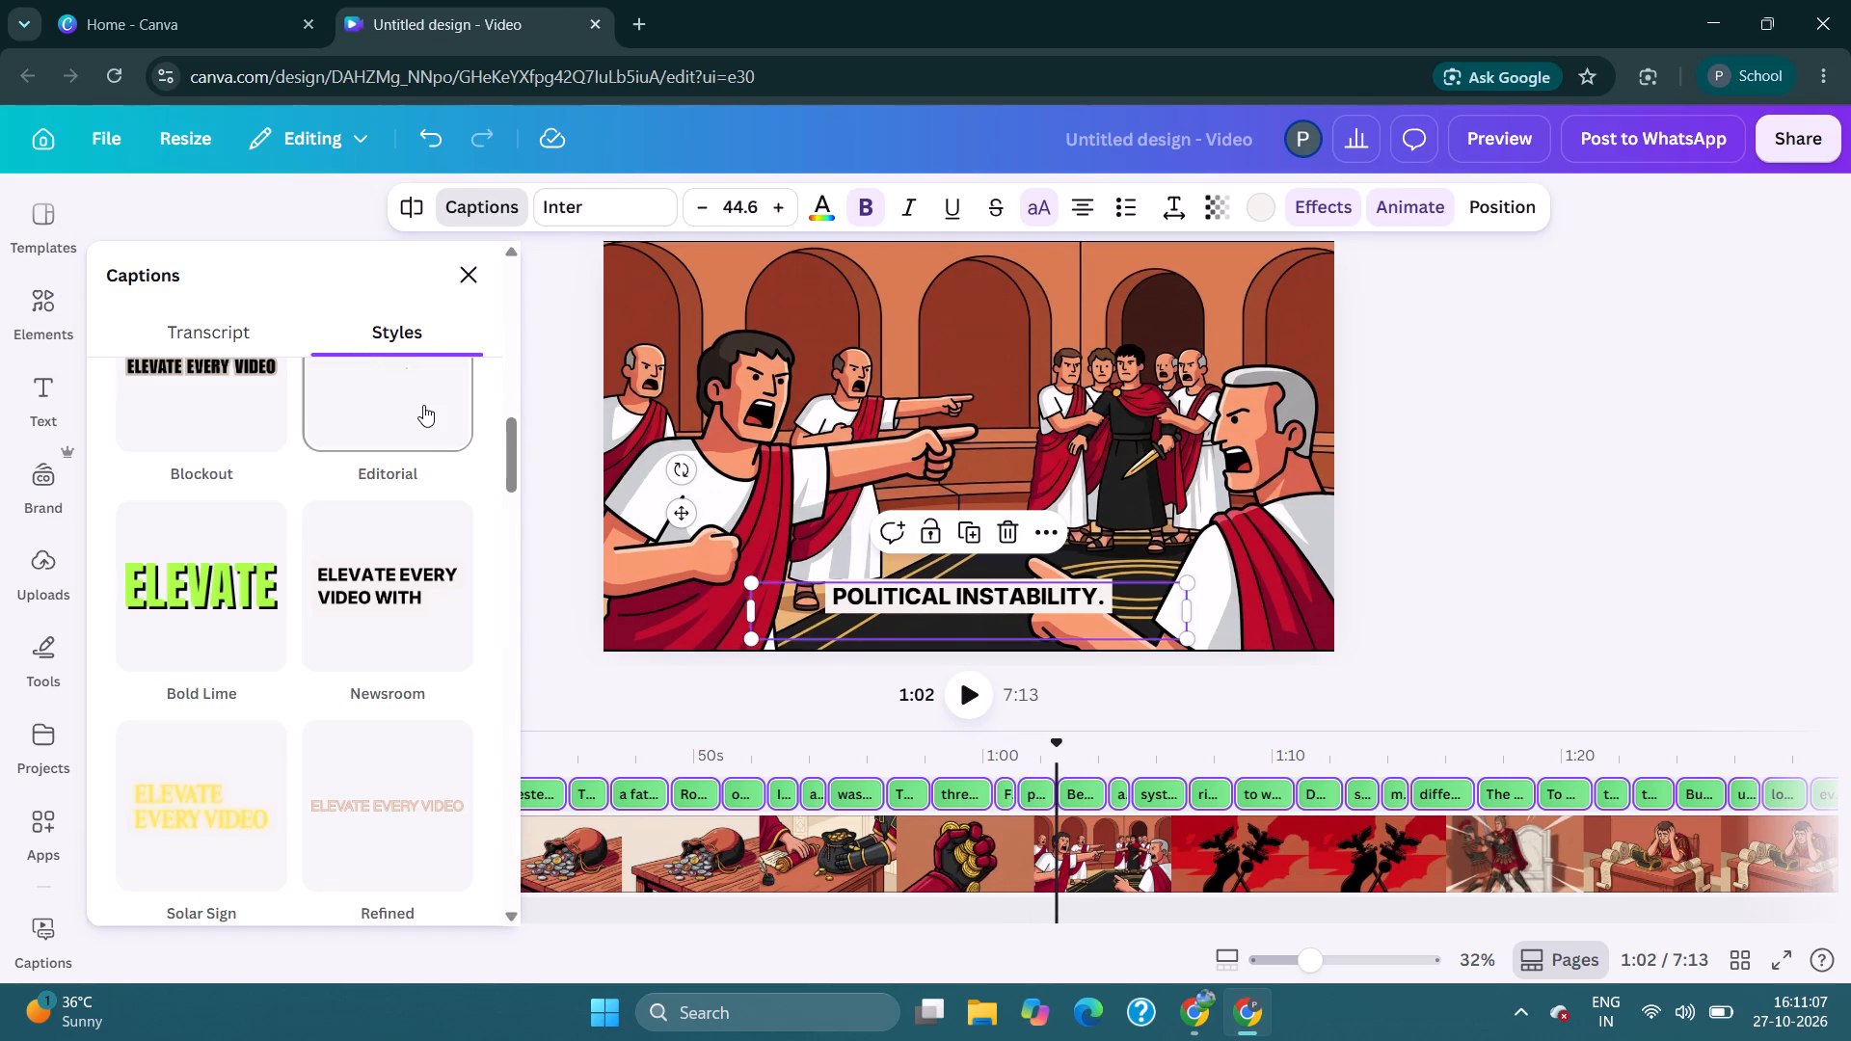
scroll(378, 512, down, 2)
scroll(377, 506, up, 3)
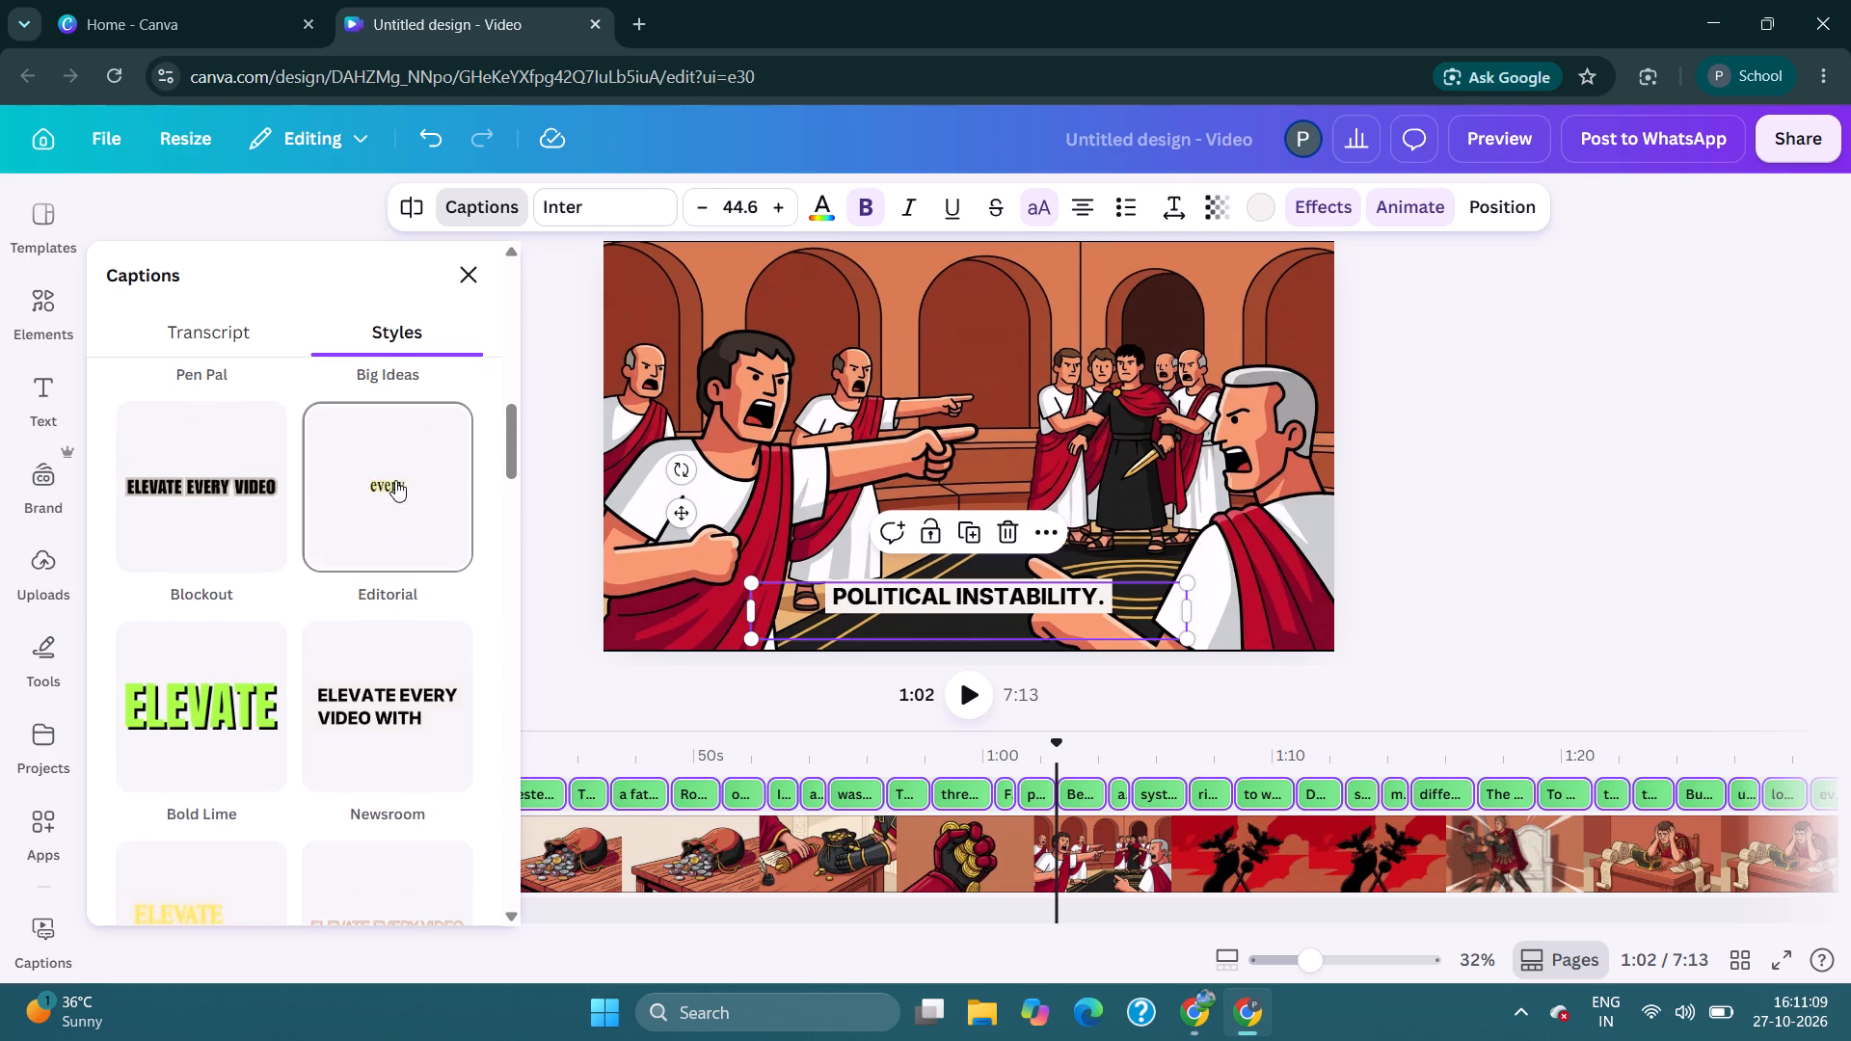
scroll(407, 564, up, 5)
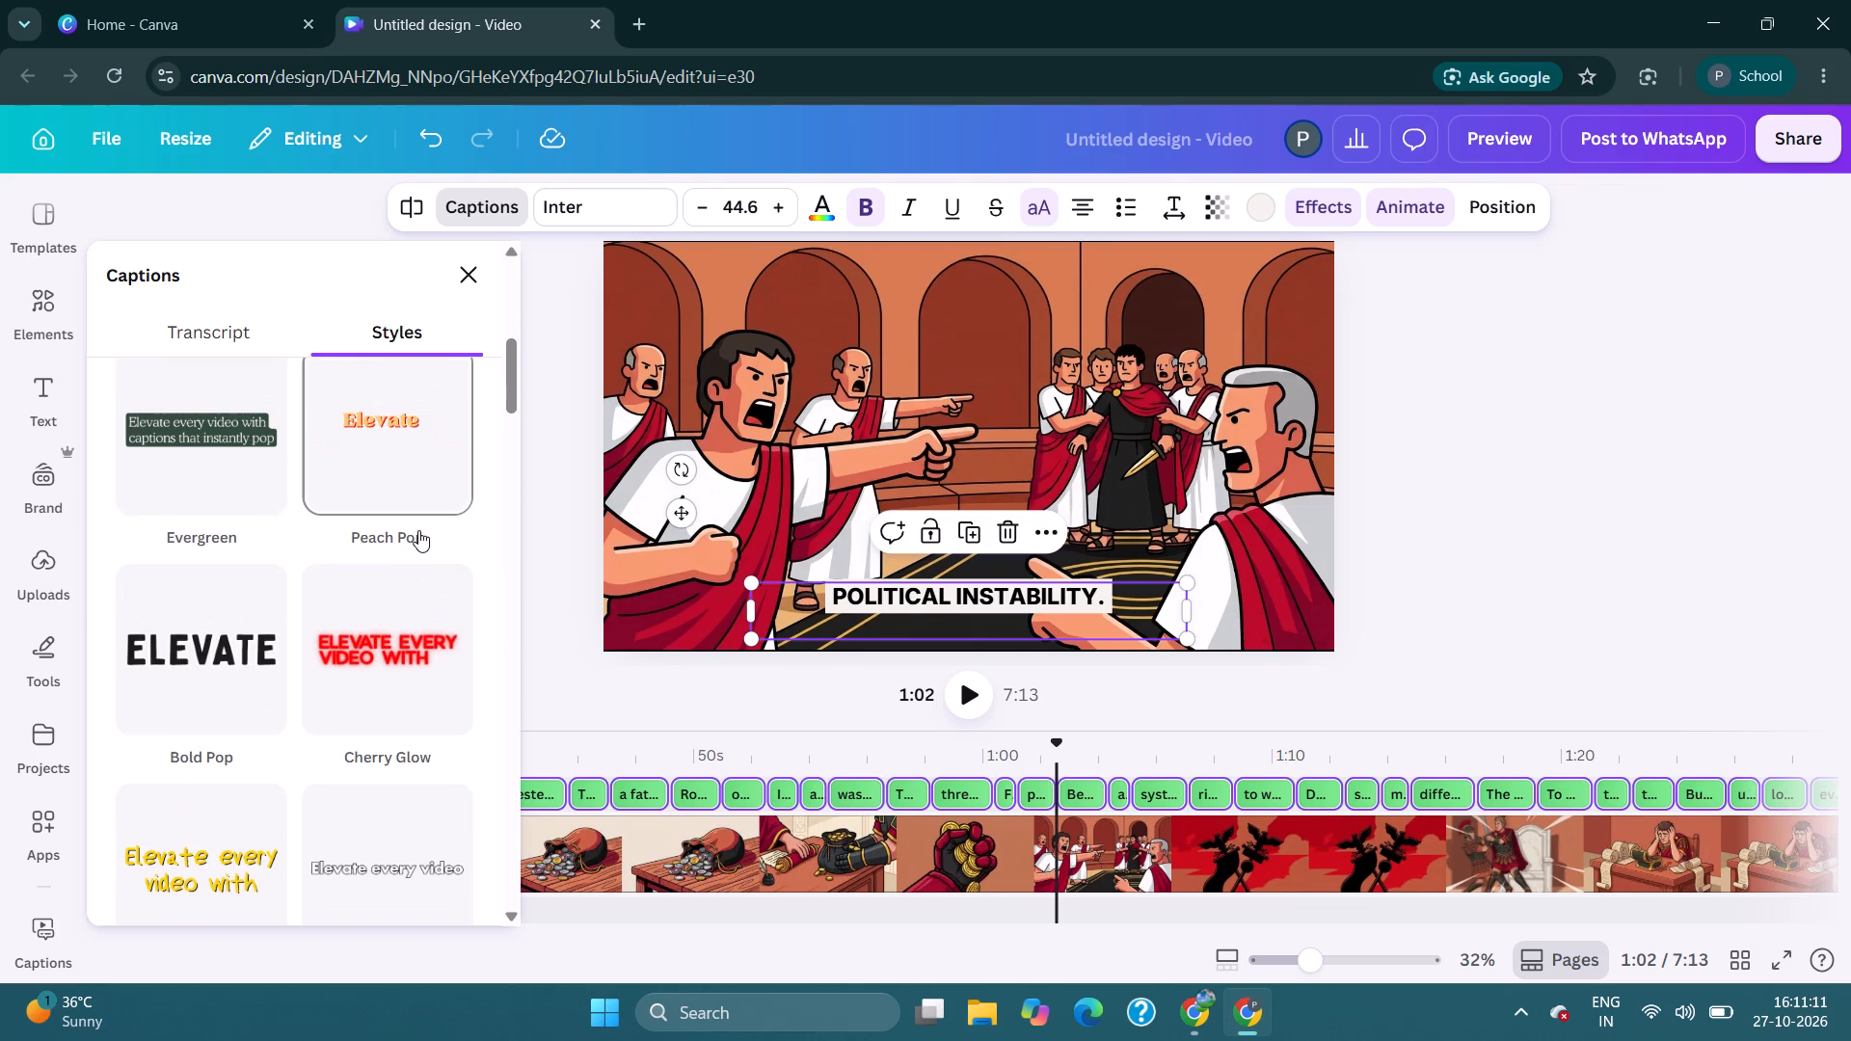
scroll(418, 529, up, 3)
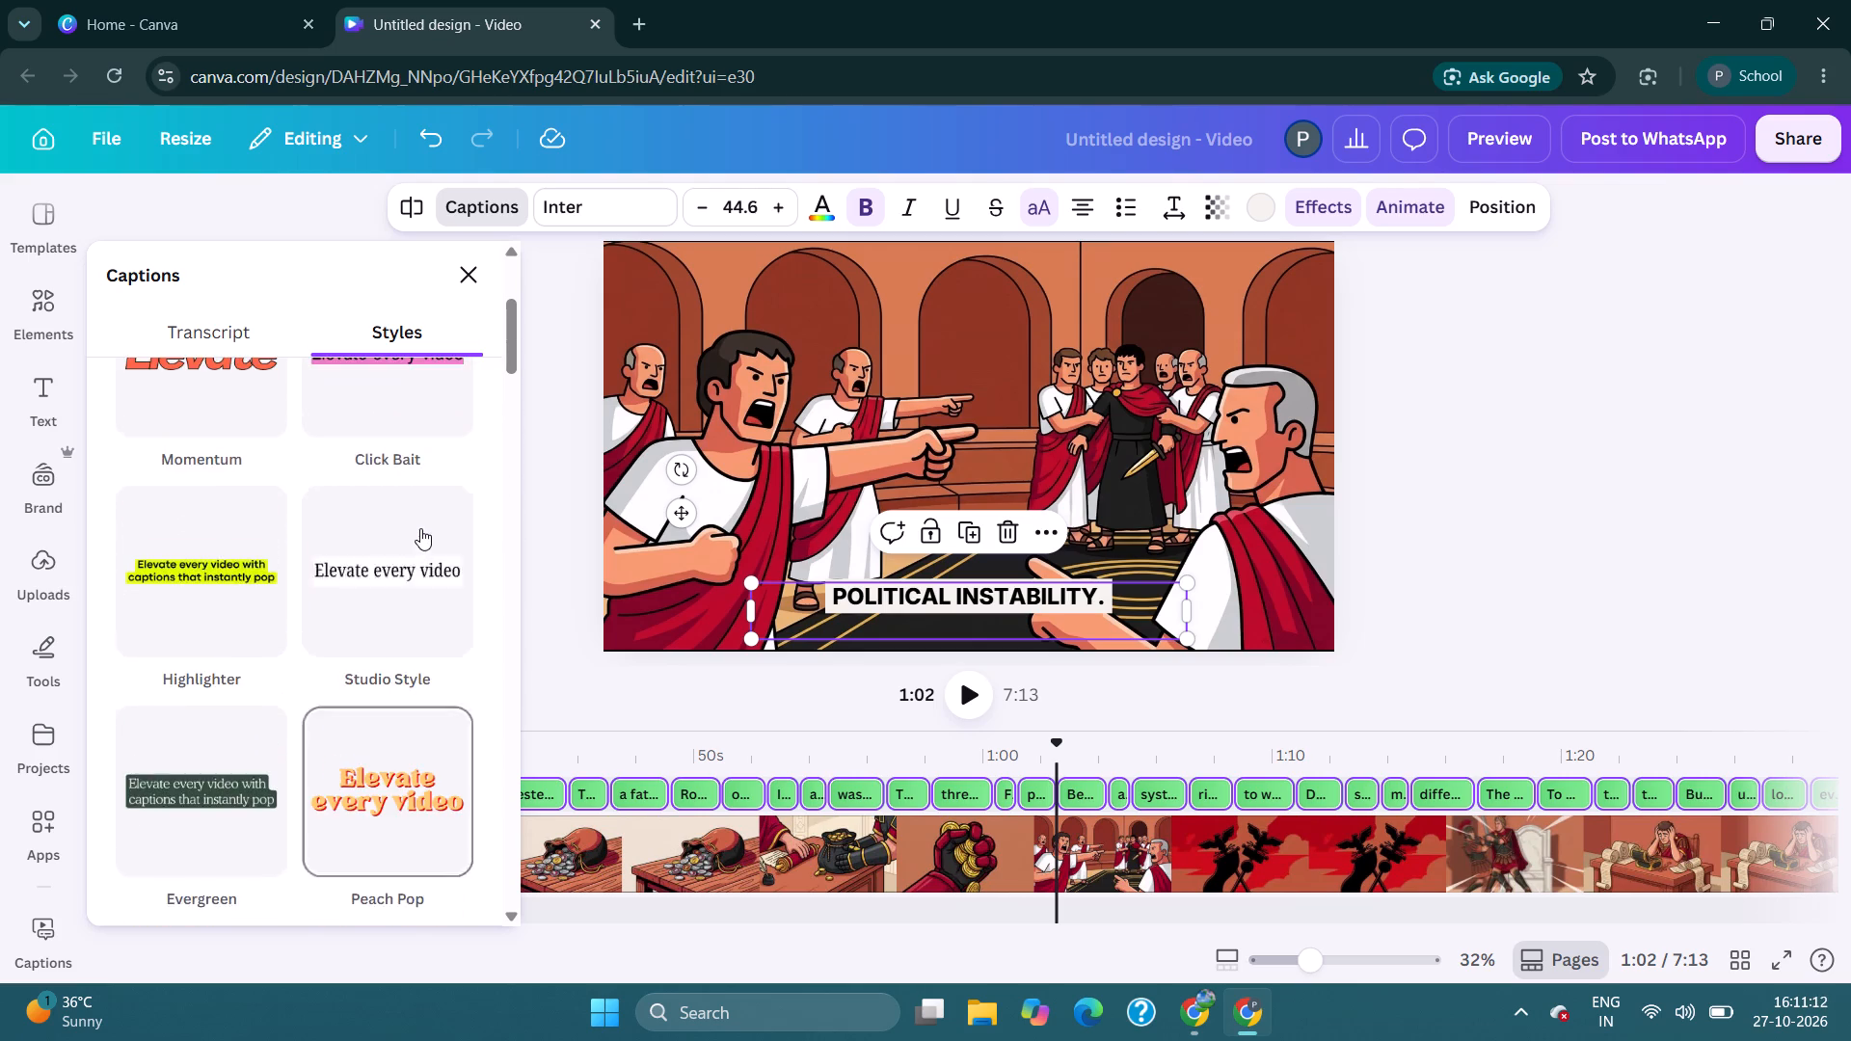
scroll(420, 539, down, 4)
scroll(387, 663, down, 1)
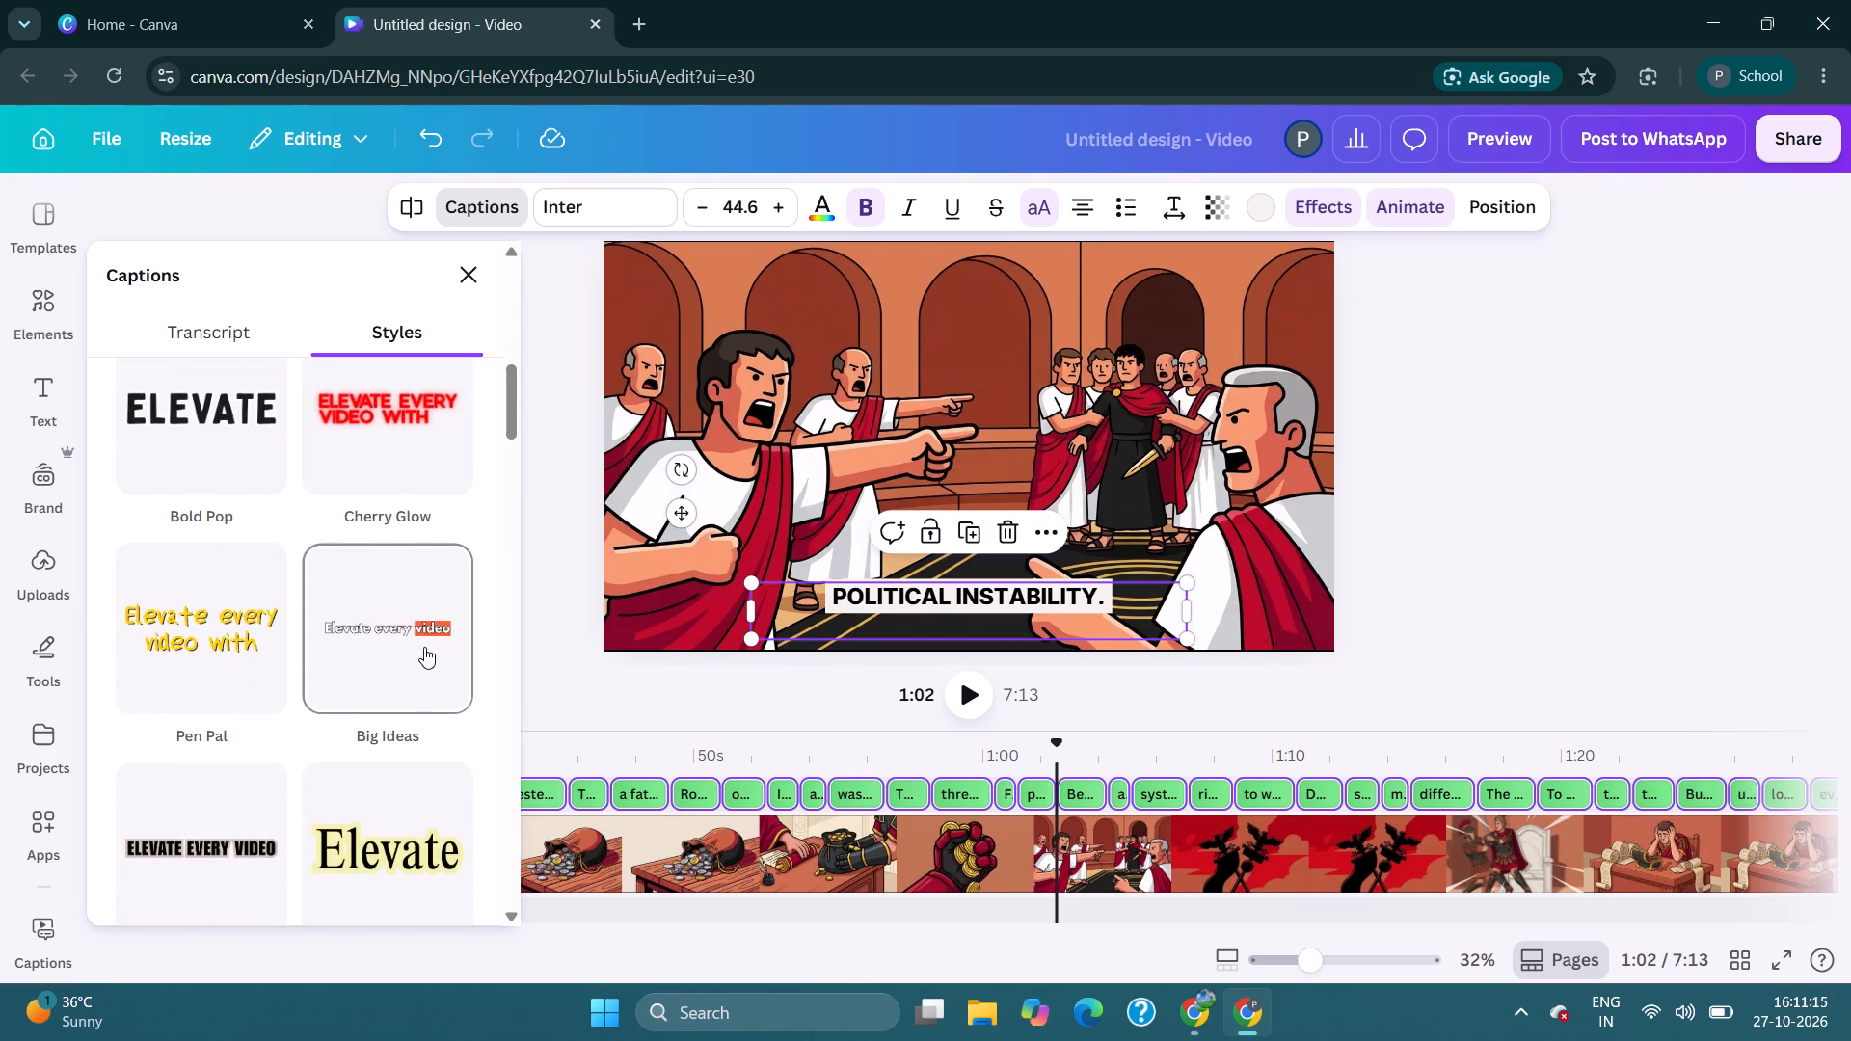
scroll(366, 634, down, 2)
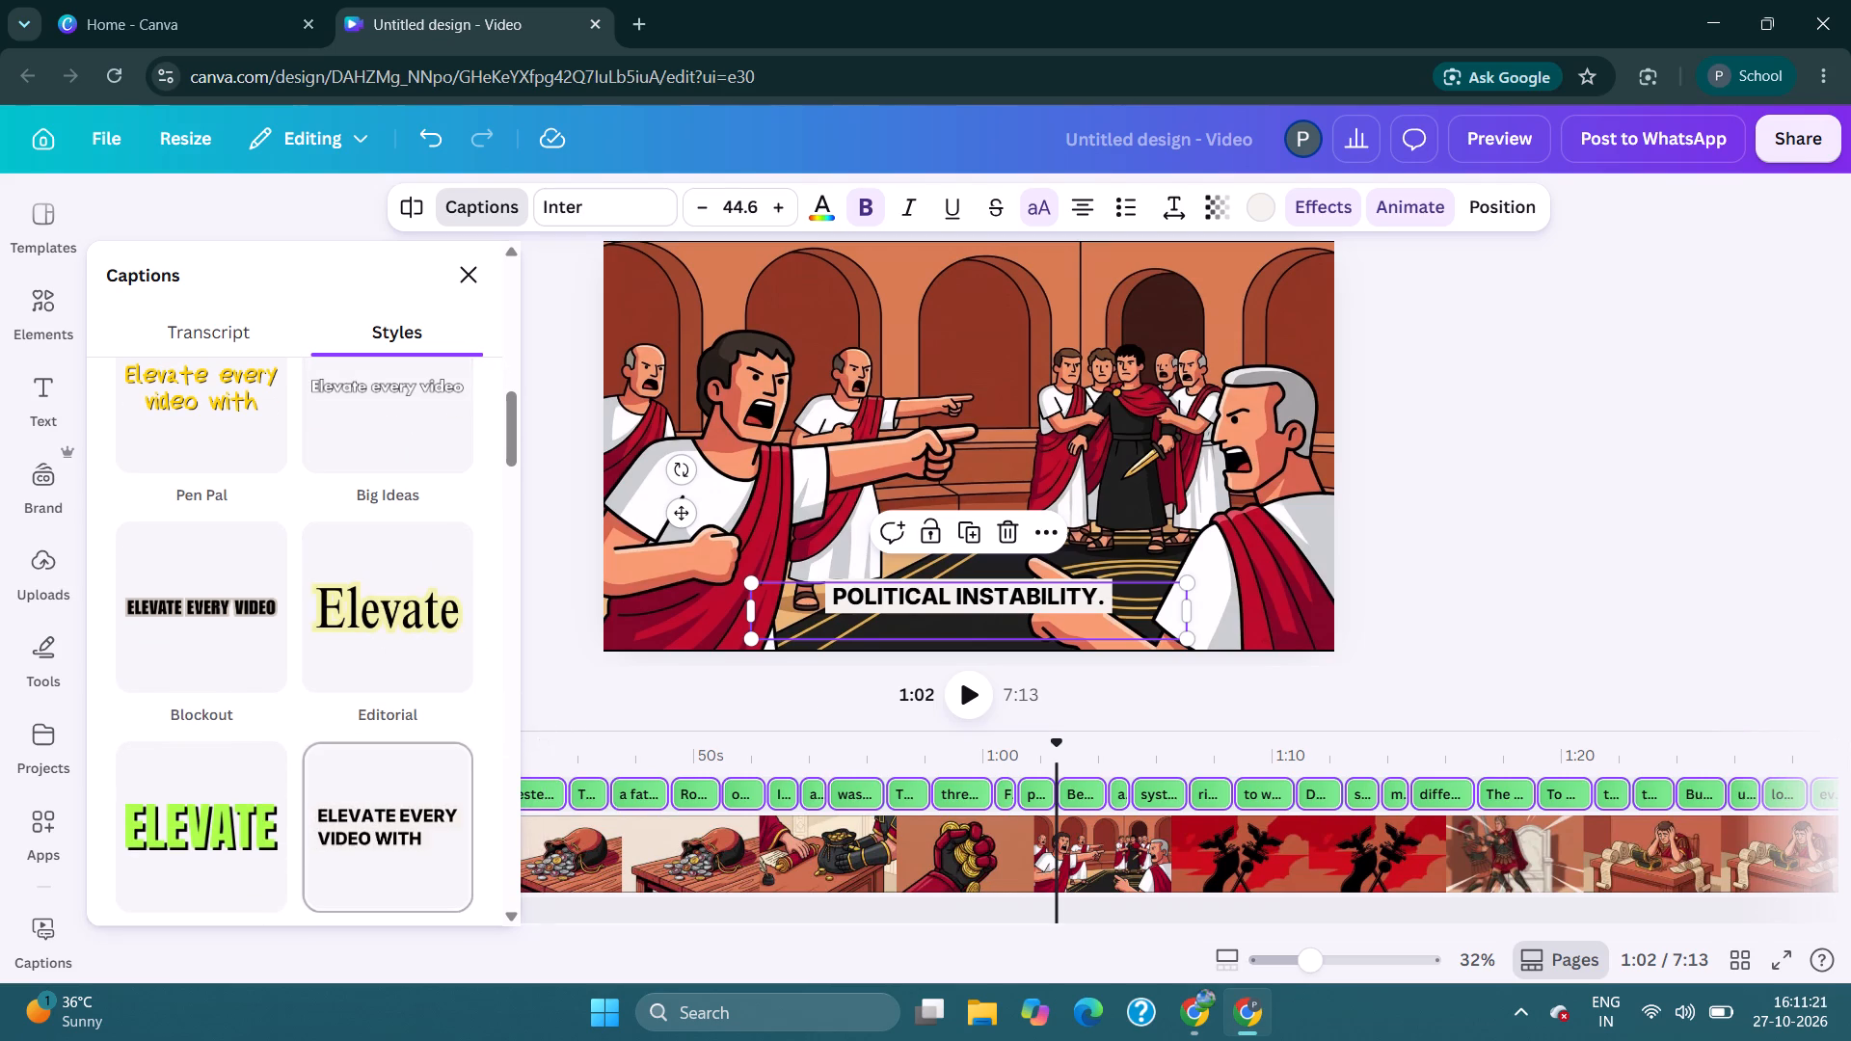
click(948, 691)
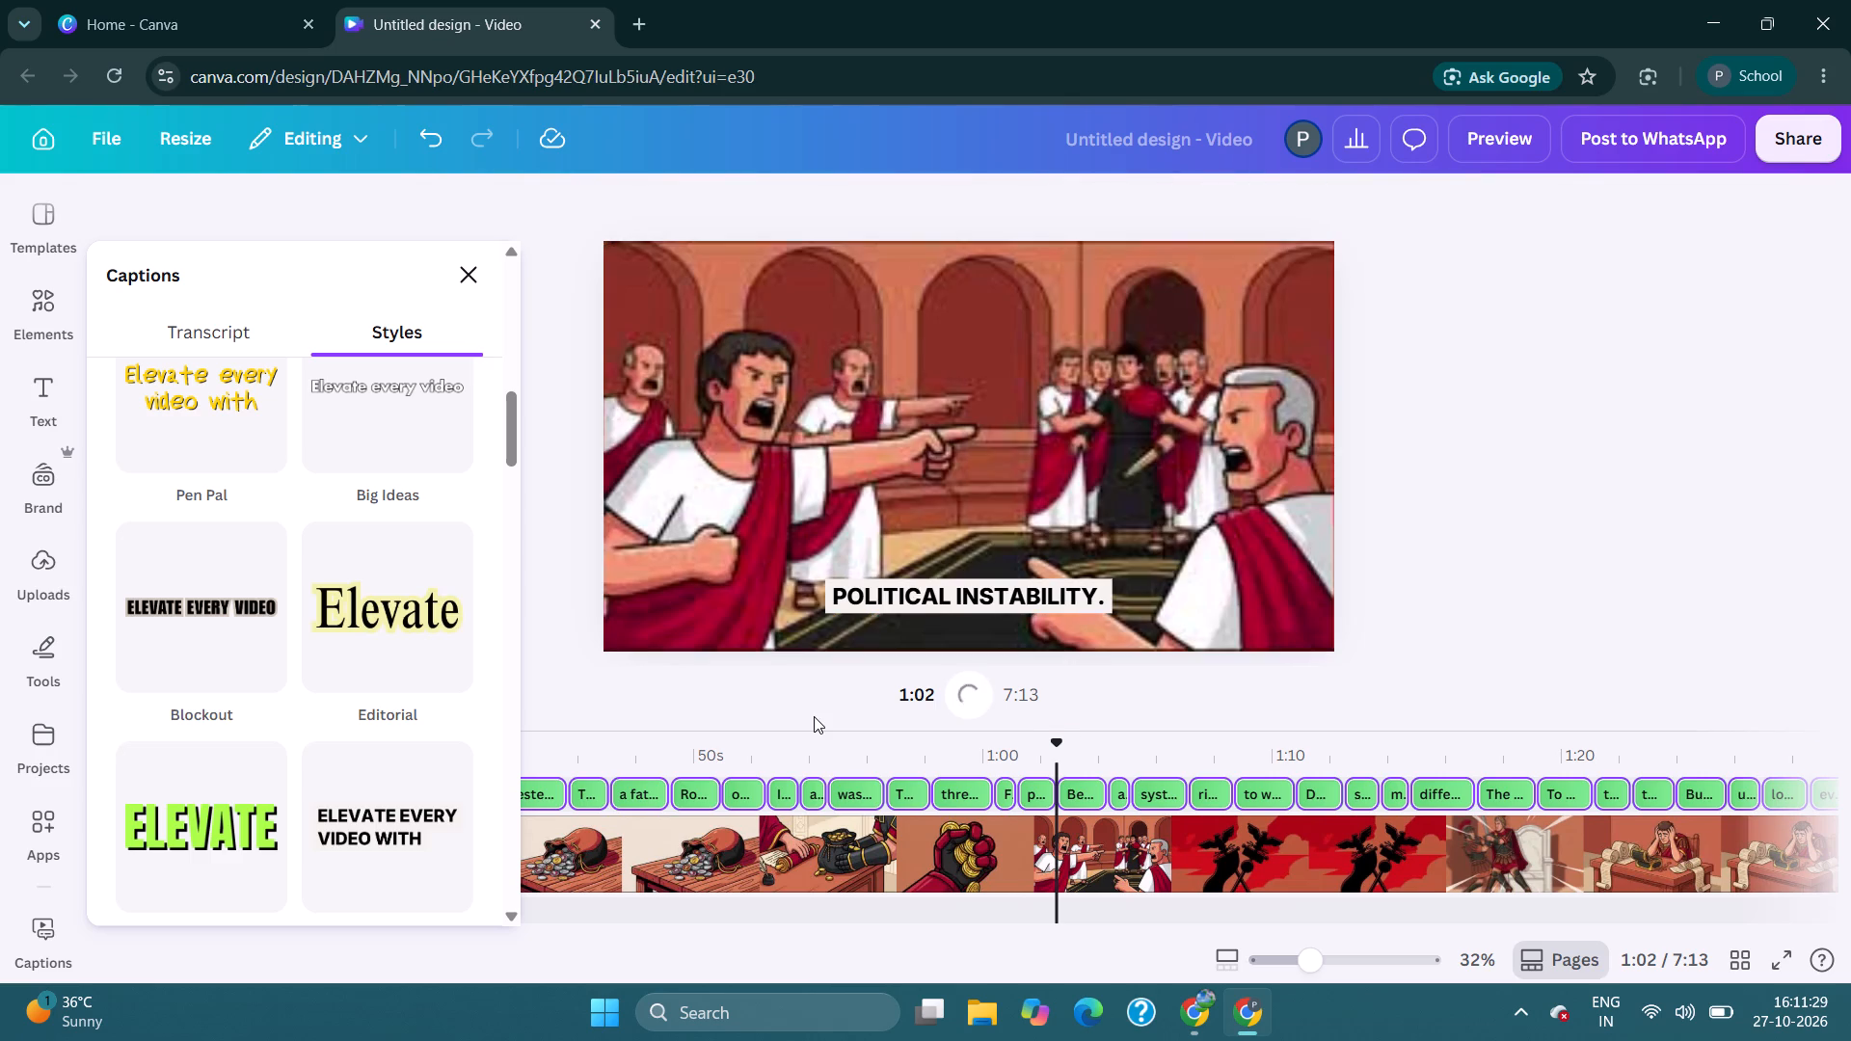
click(952, 688)
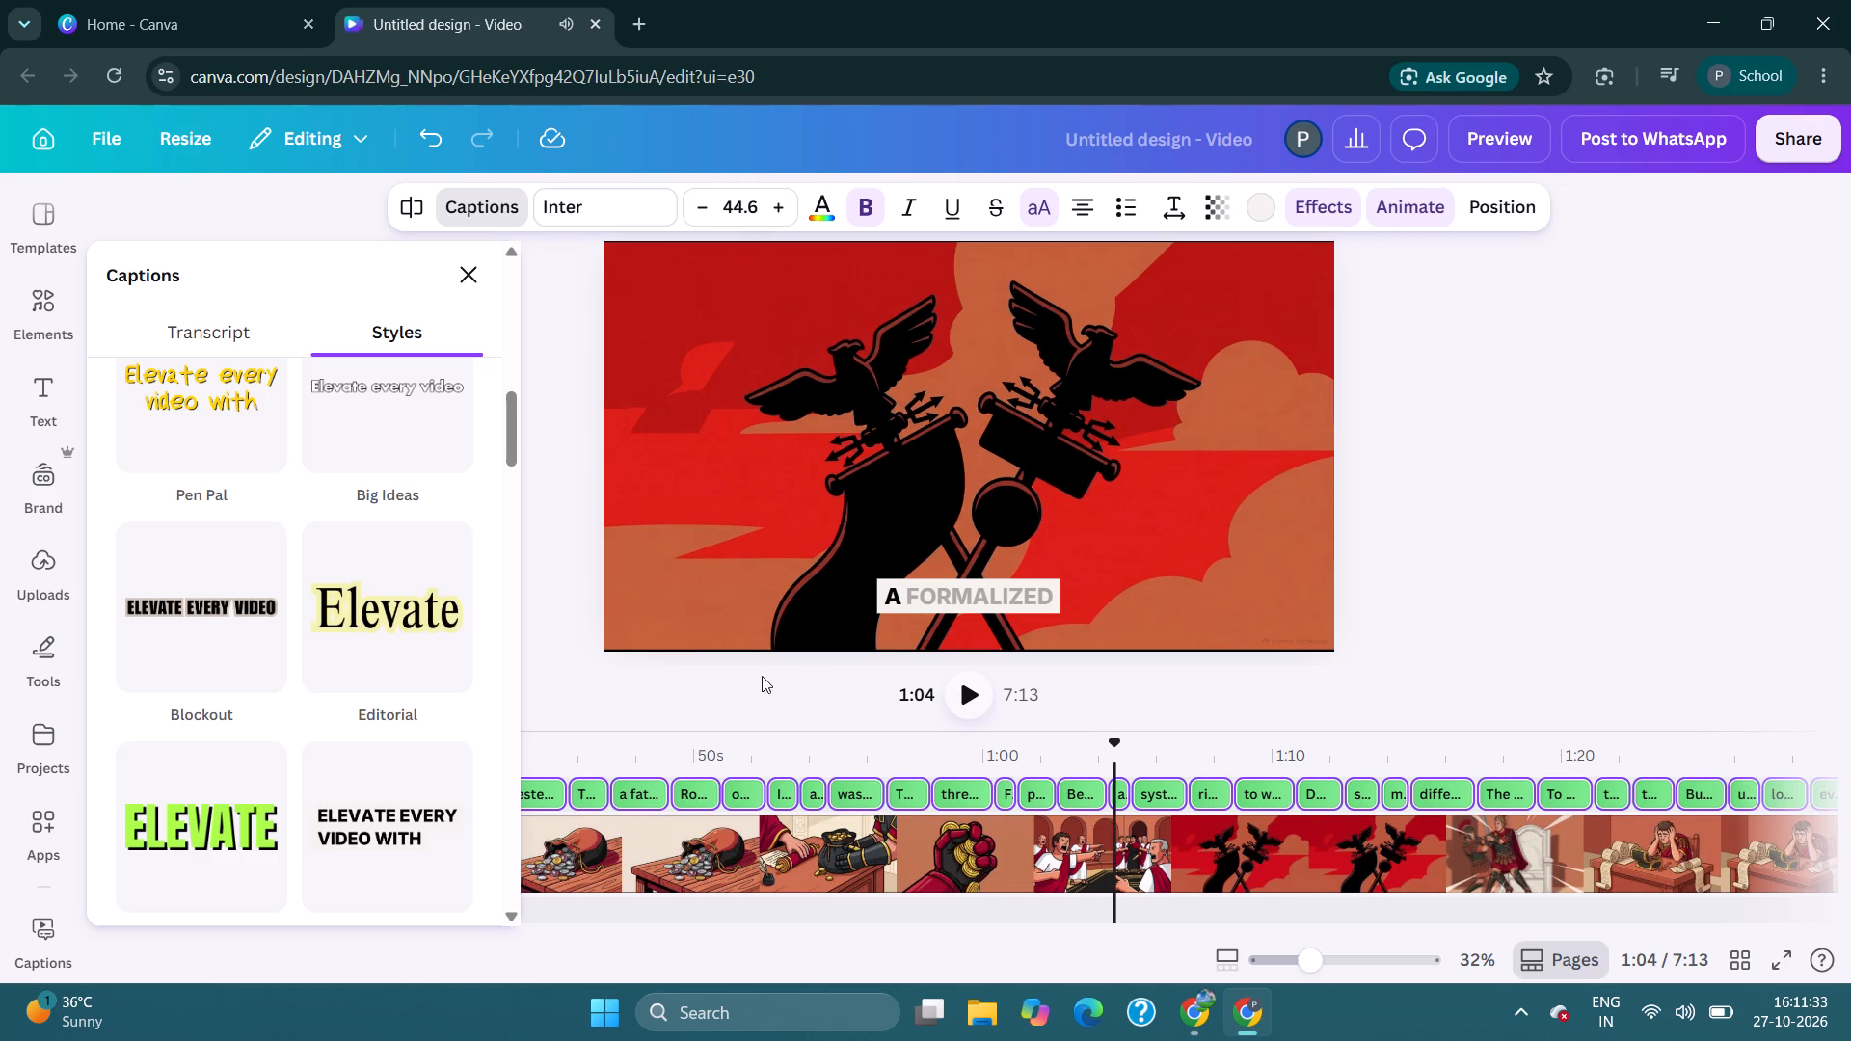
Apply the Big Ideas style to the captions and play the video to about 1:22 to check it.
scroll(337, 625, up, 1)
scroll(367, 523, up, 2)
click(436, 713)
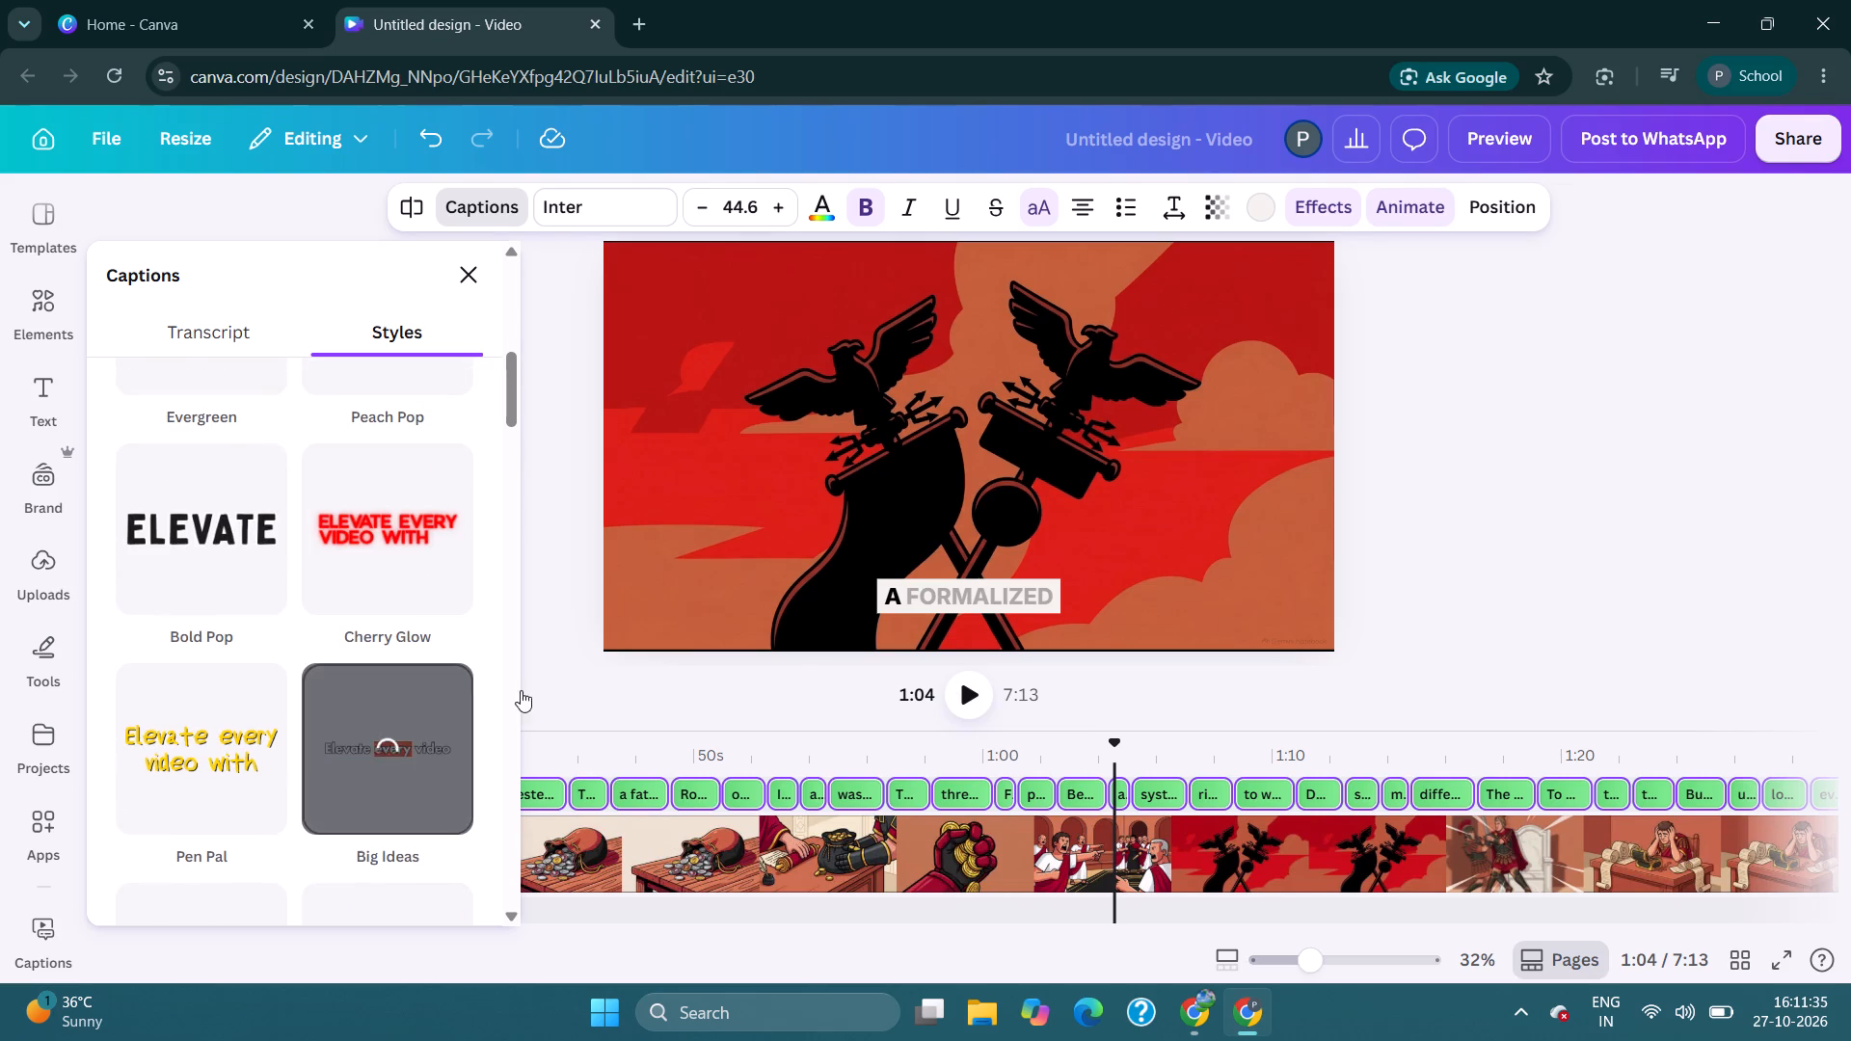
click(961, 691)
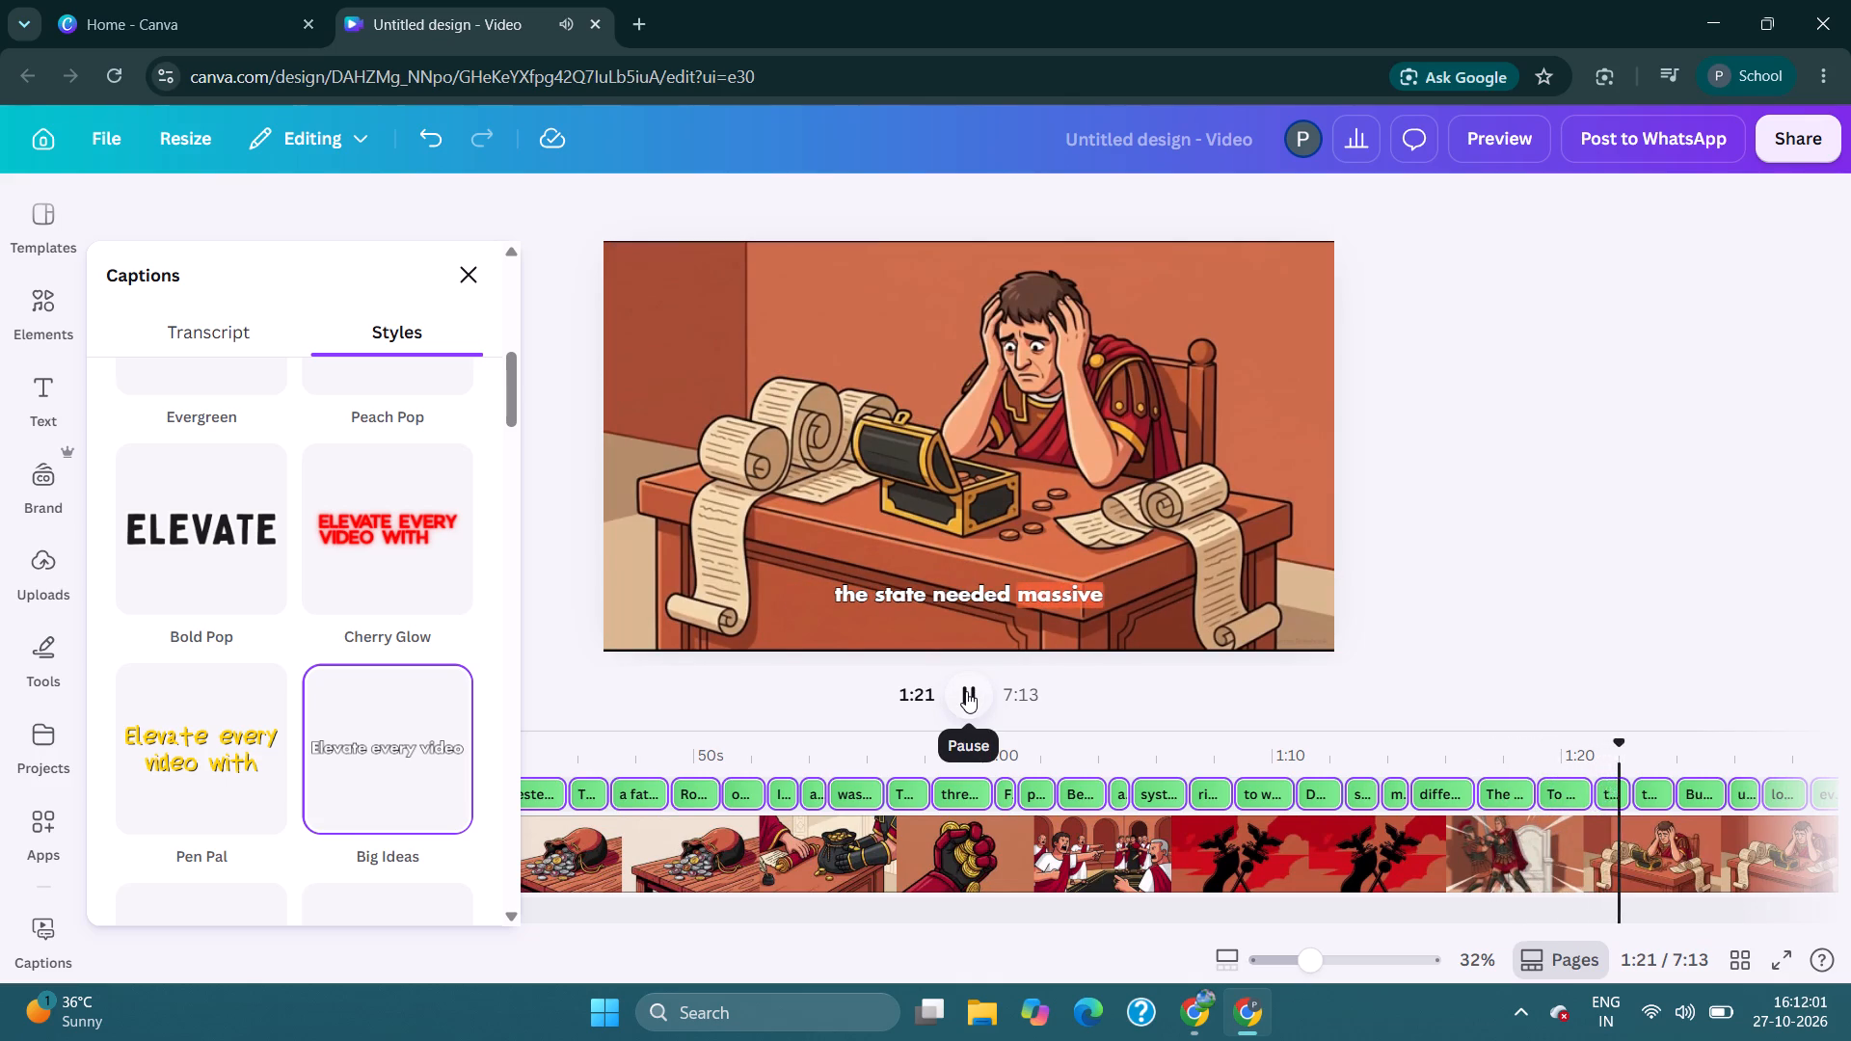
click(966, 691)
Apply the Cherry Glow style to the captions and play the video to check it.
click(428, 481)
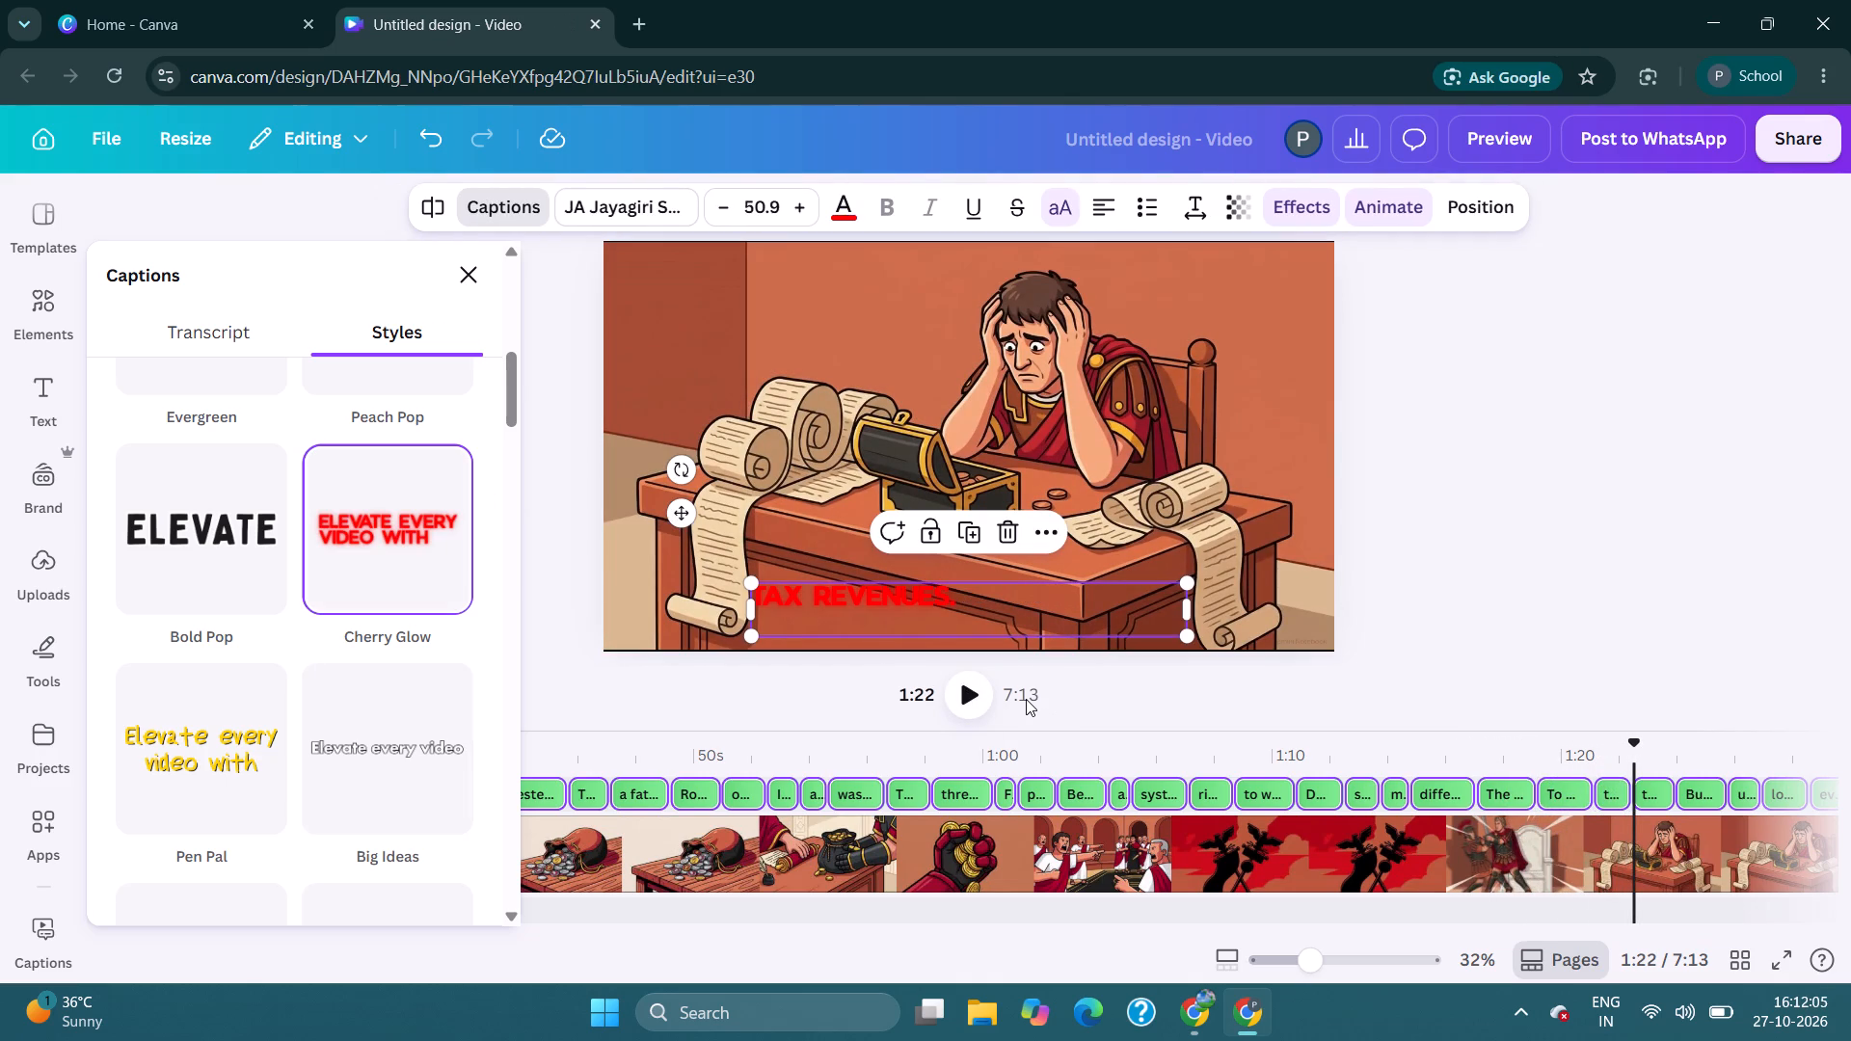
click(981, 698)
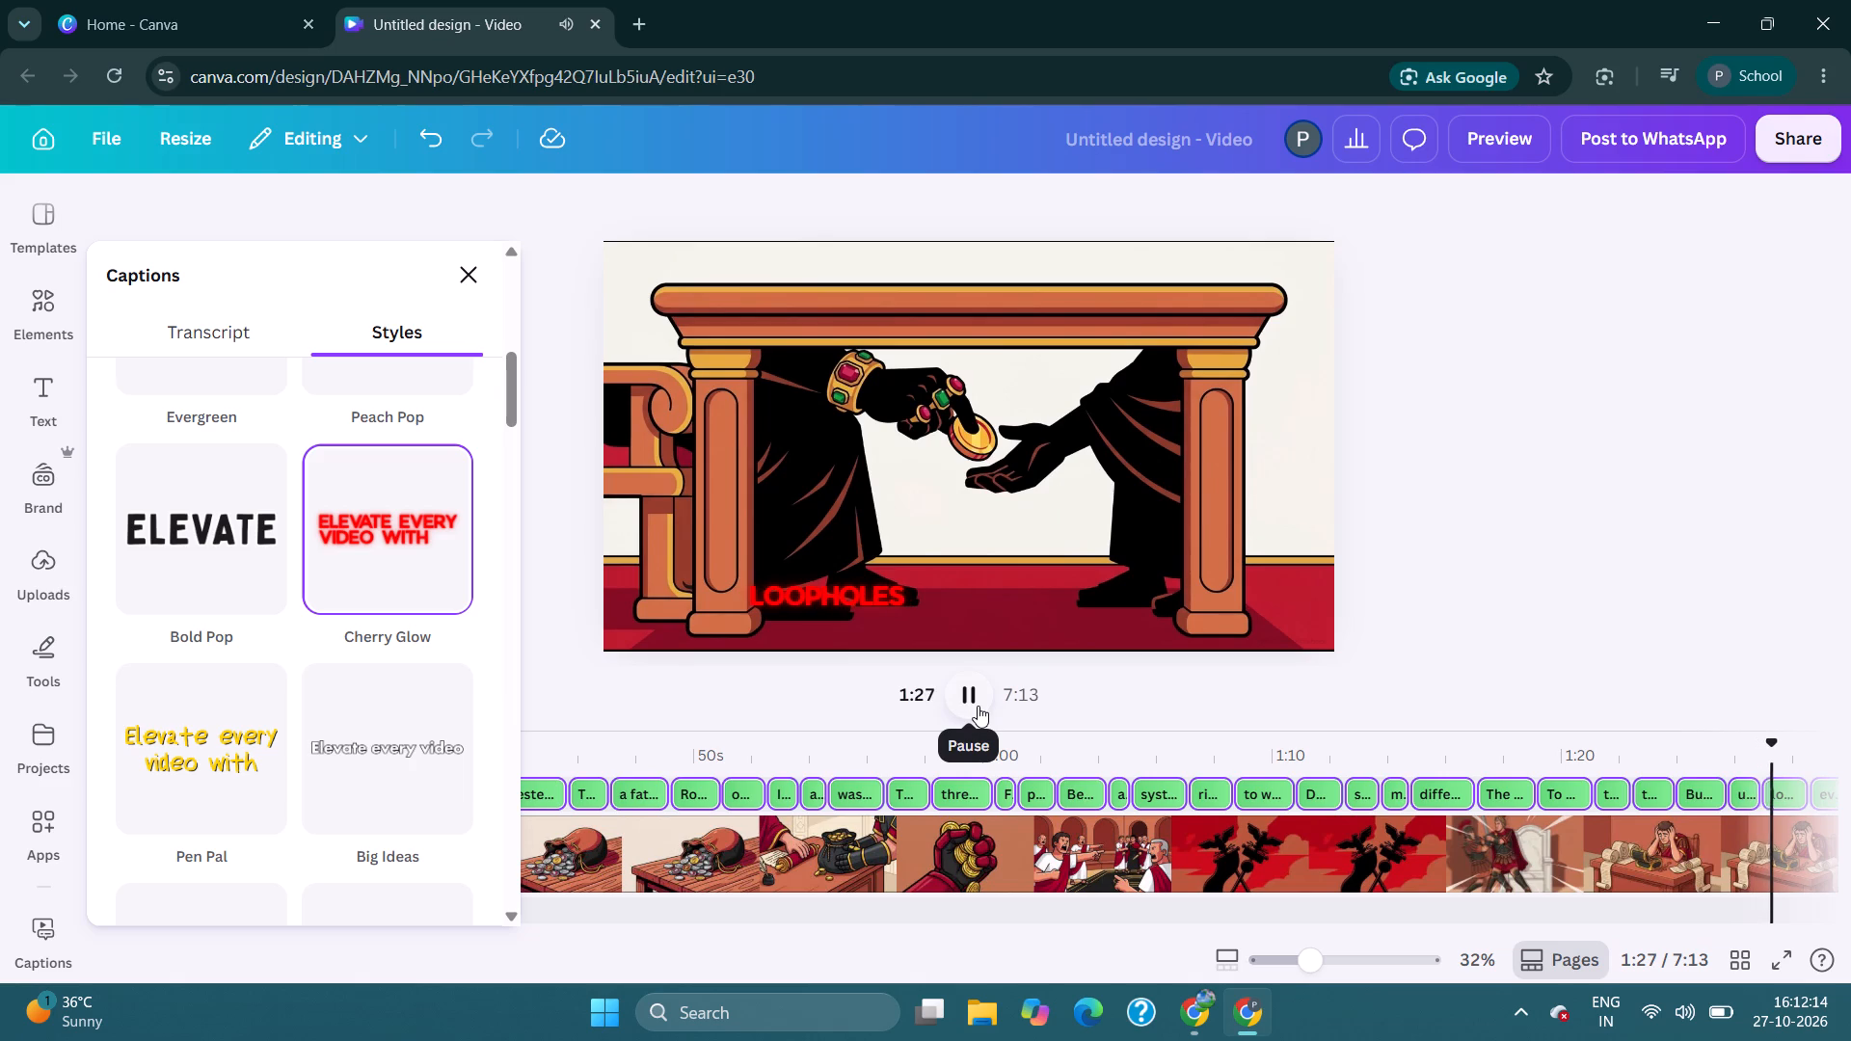
Apply the Newsroom style to the captions.
scroll(389, 588, down, 3)
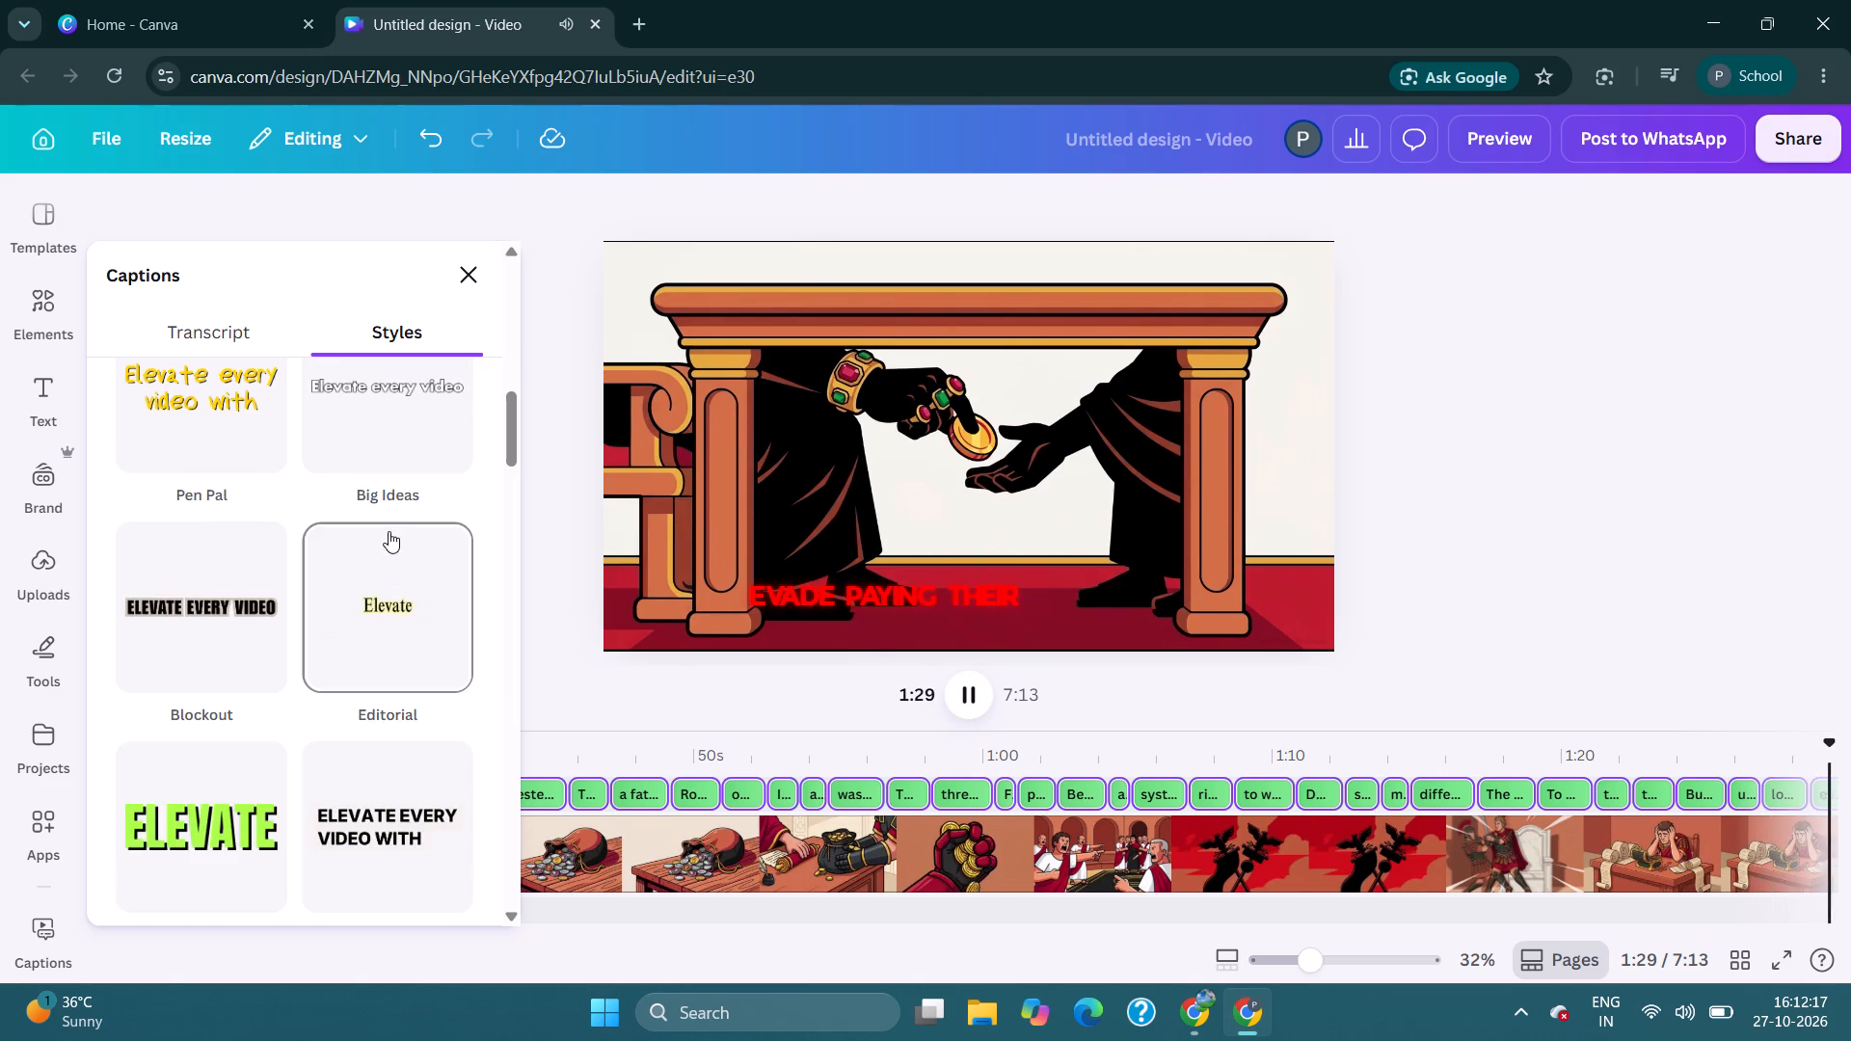
double_click(389, 766)
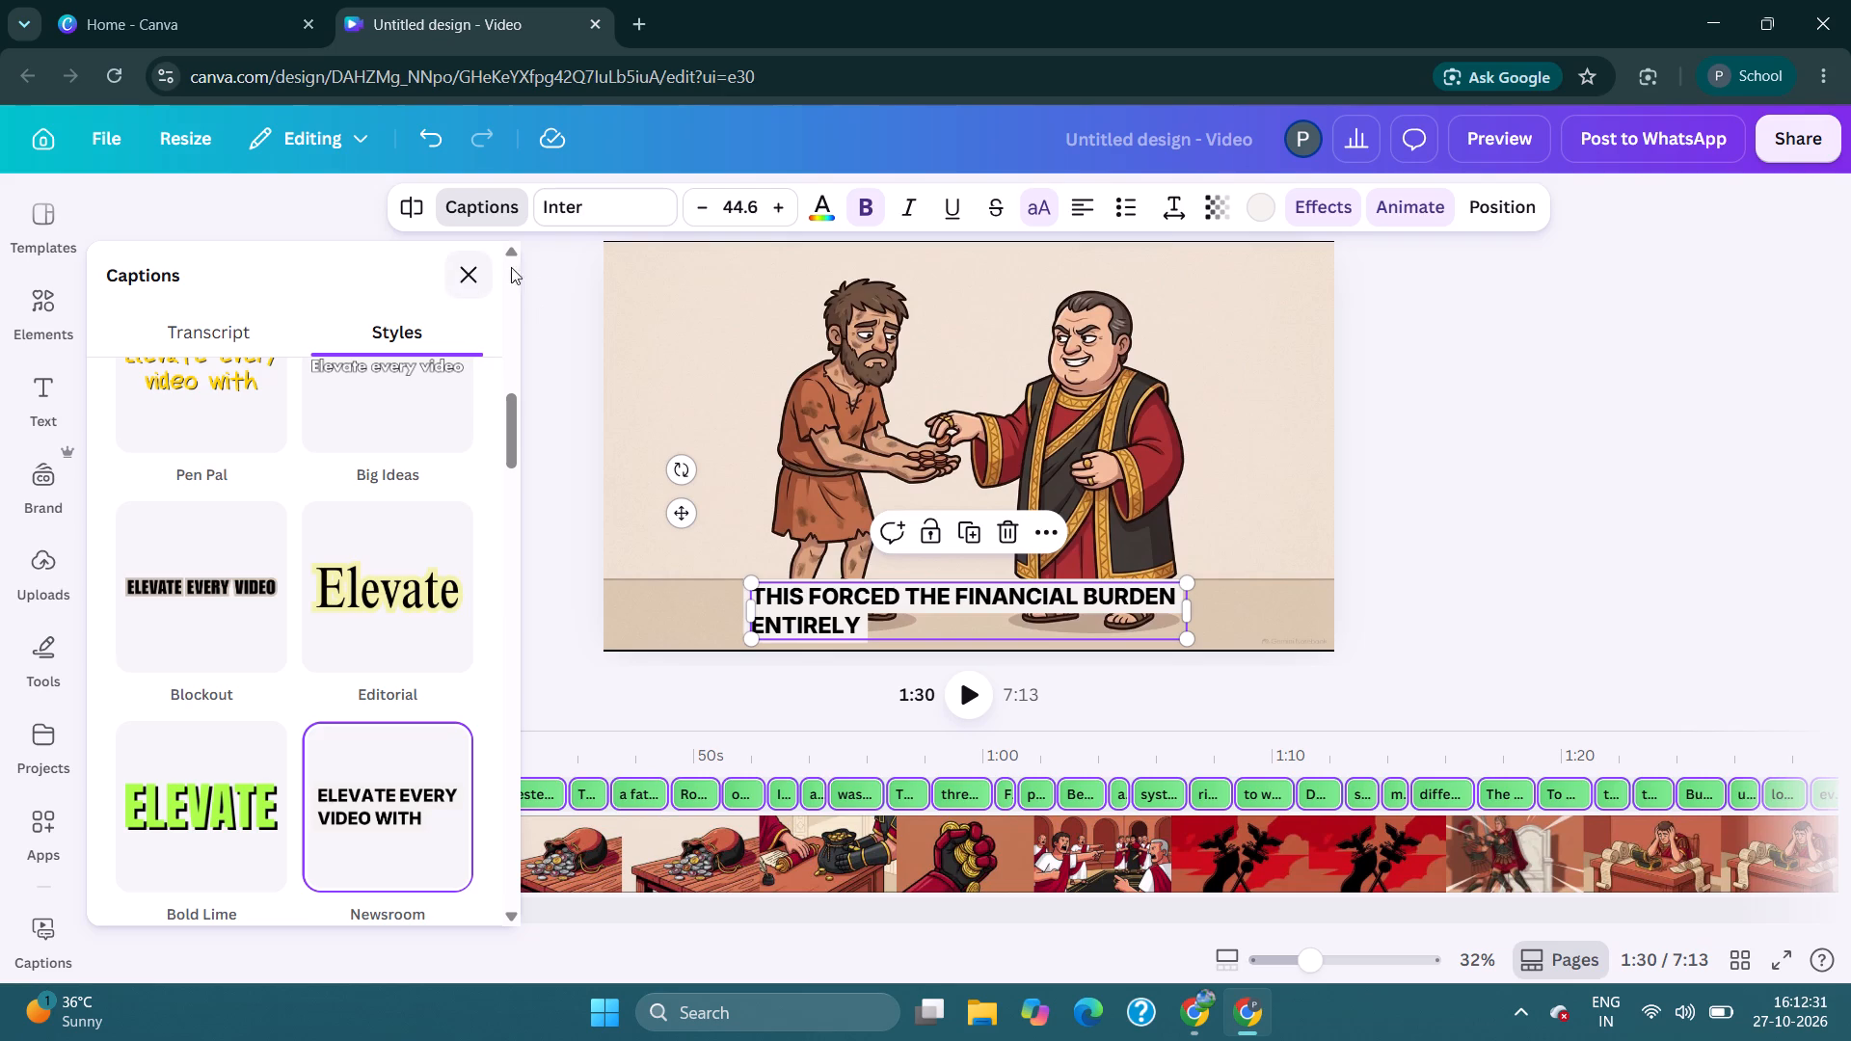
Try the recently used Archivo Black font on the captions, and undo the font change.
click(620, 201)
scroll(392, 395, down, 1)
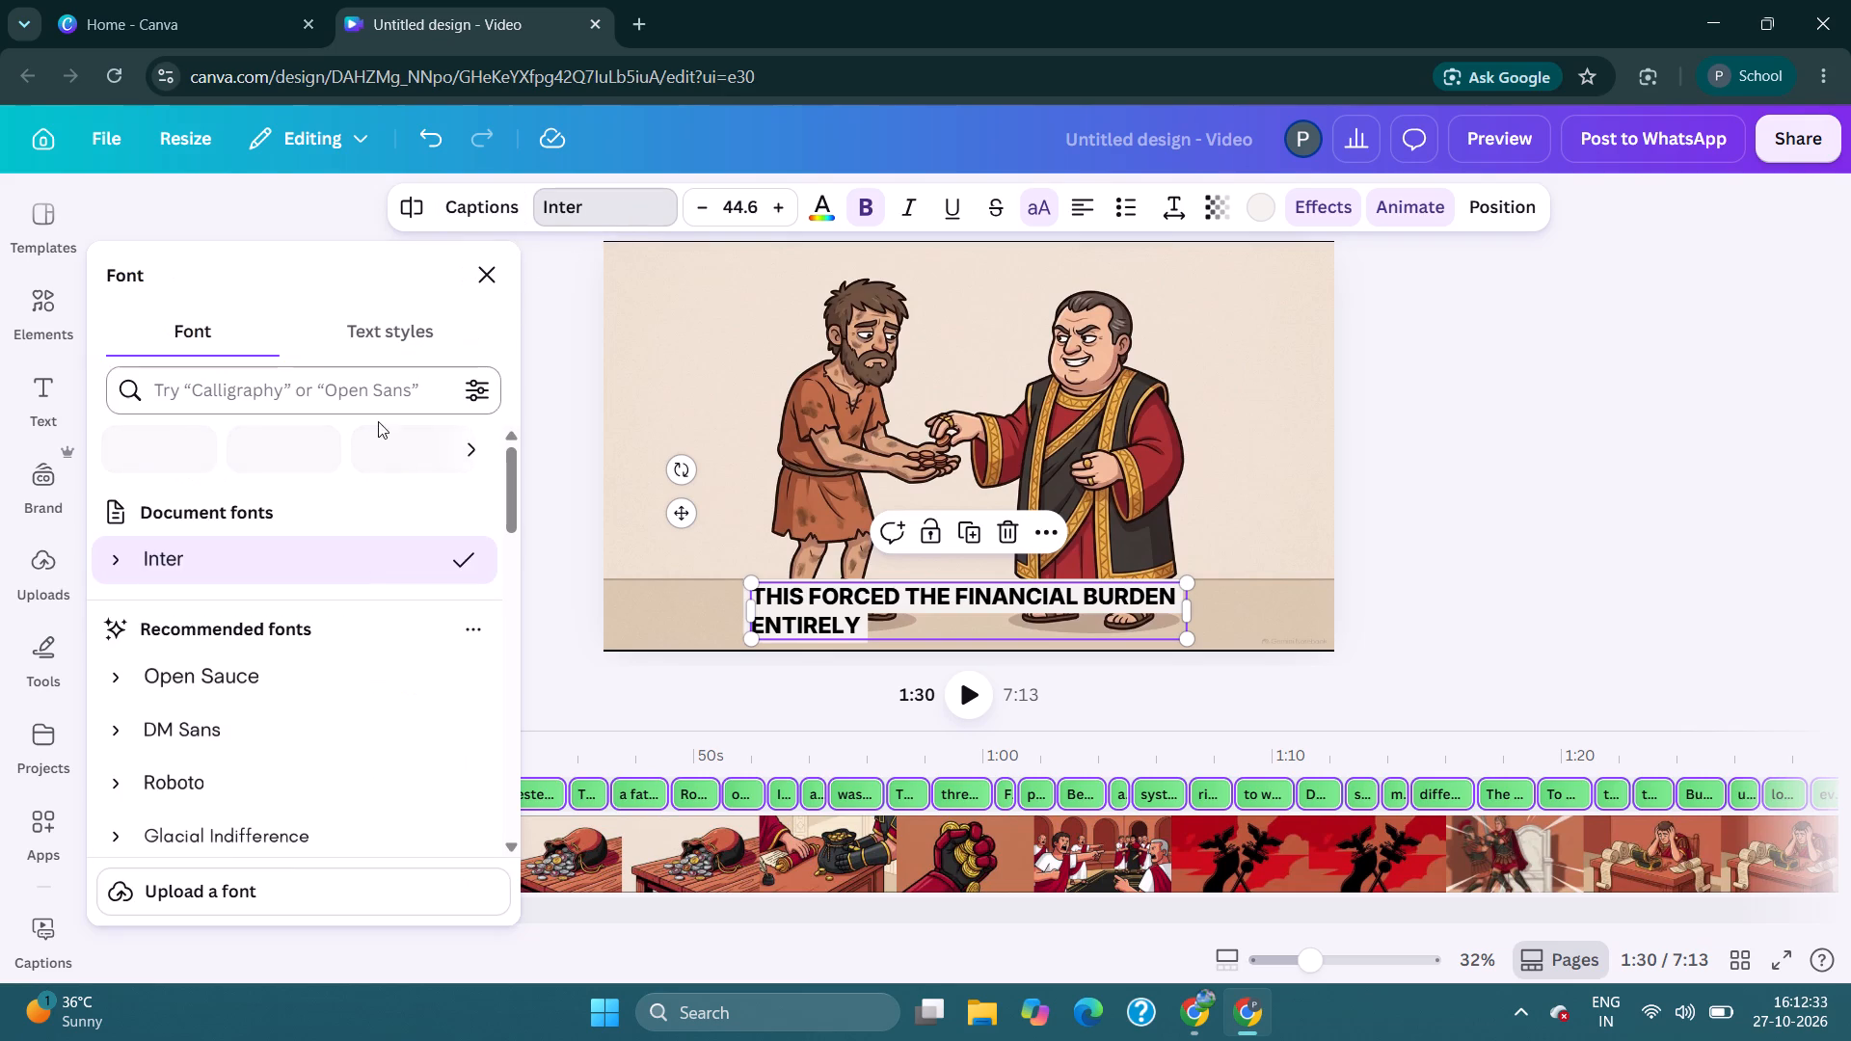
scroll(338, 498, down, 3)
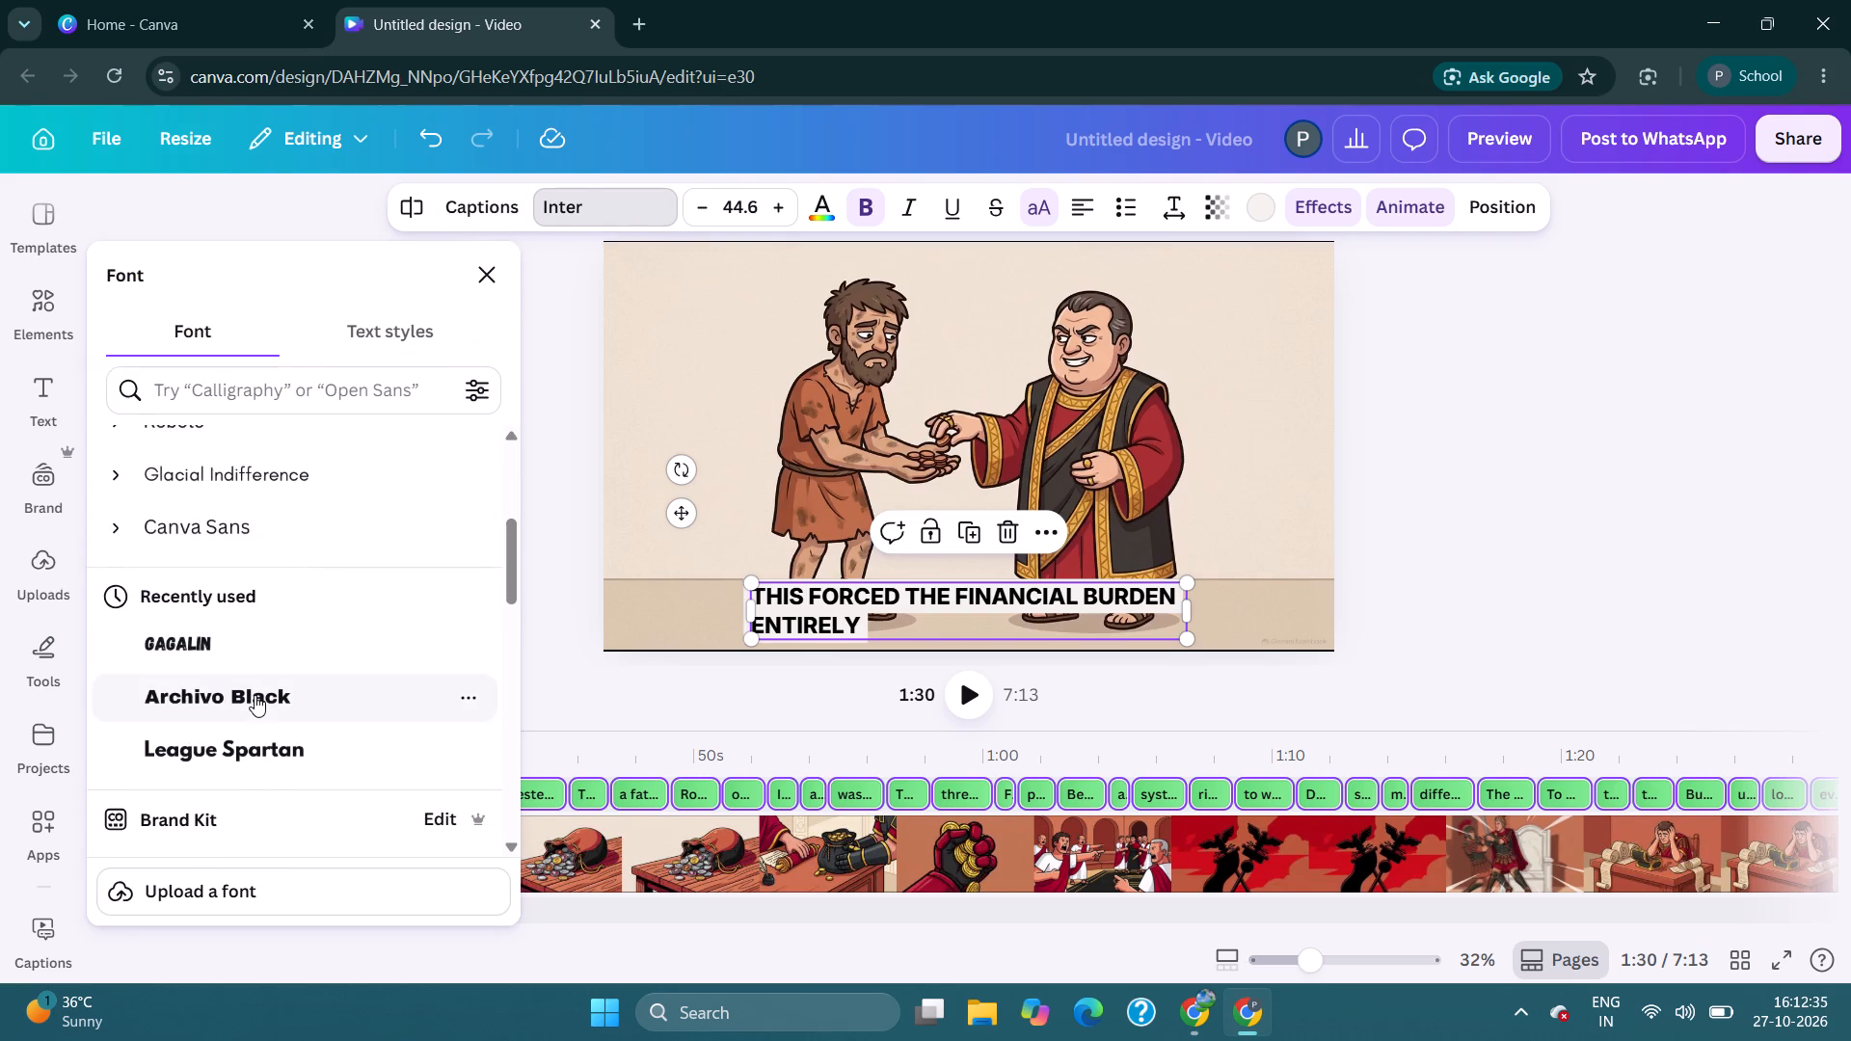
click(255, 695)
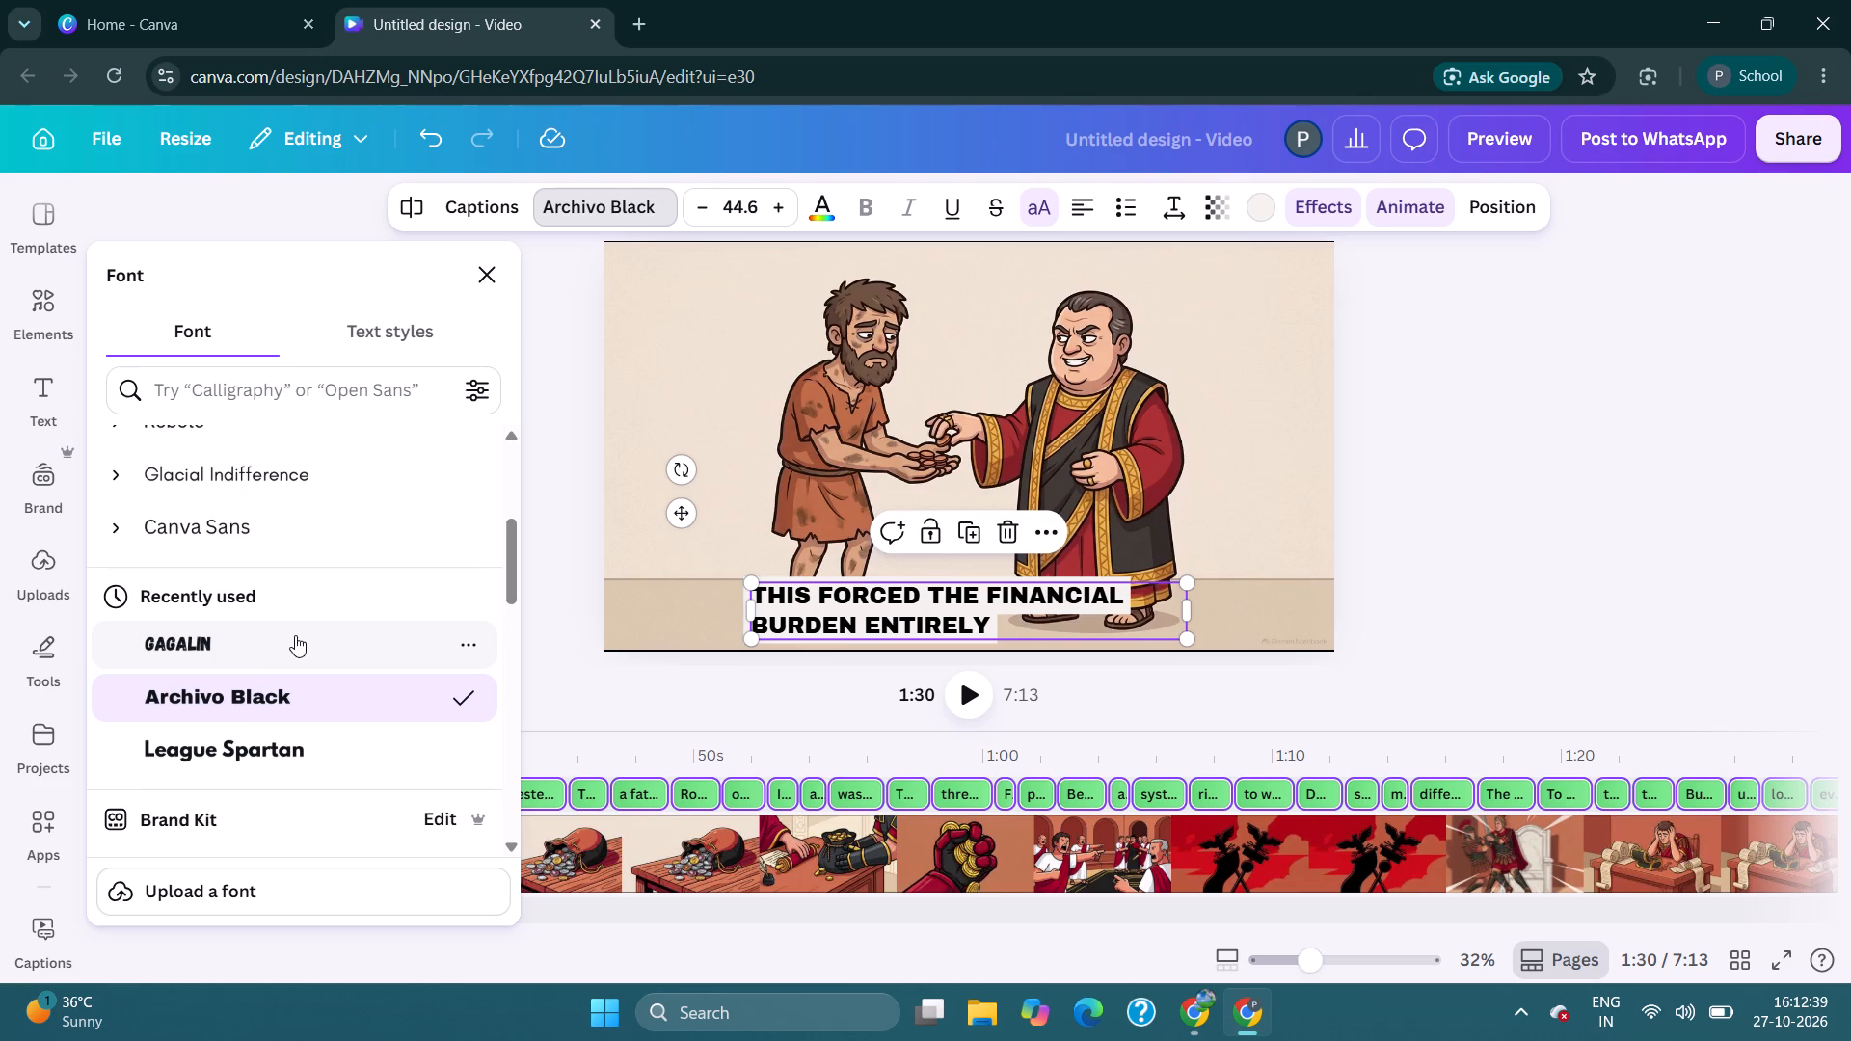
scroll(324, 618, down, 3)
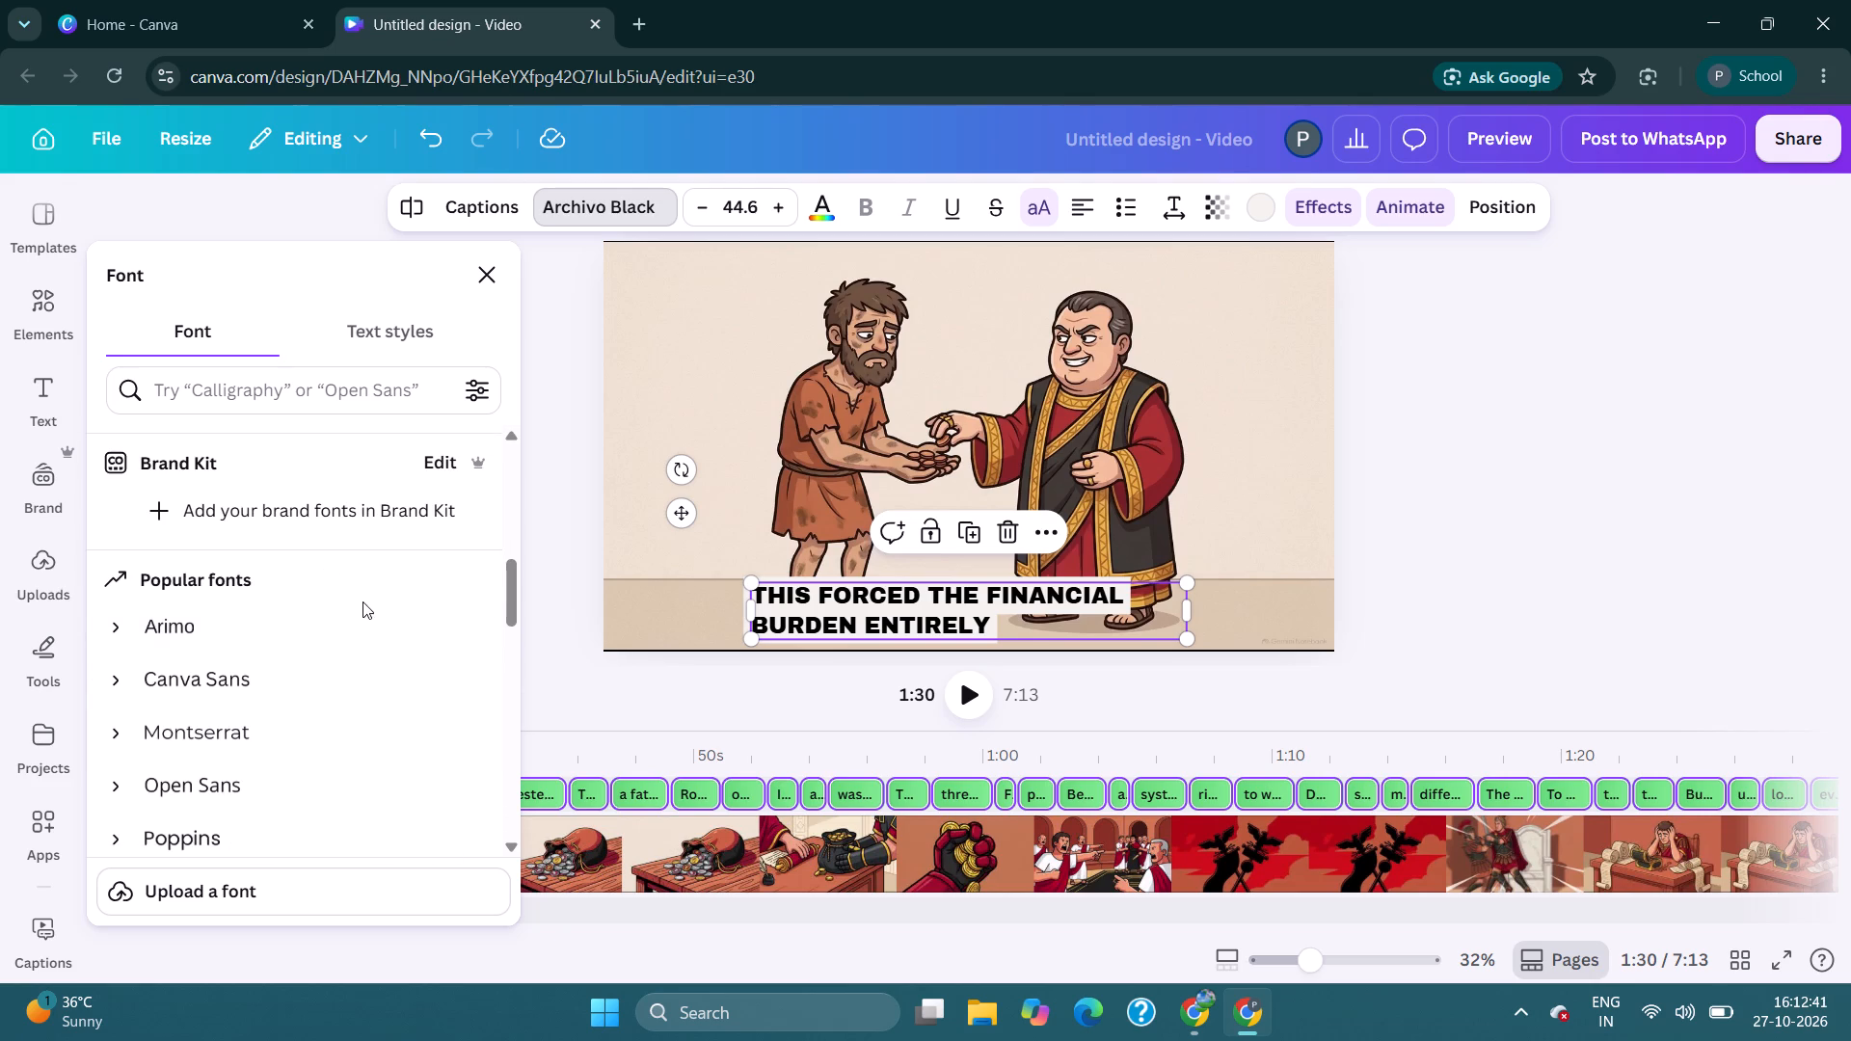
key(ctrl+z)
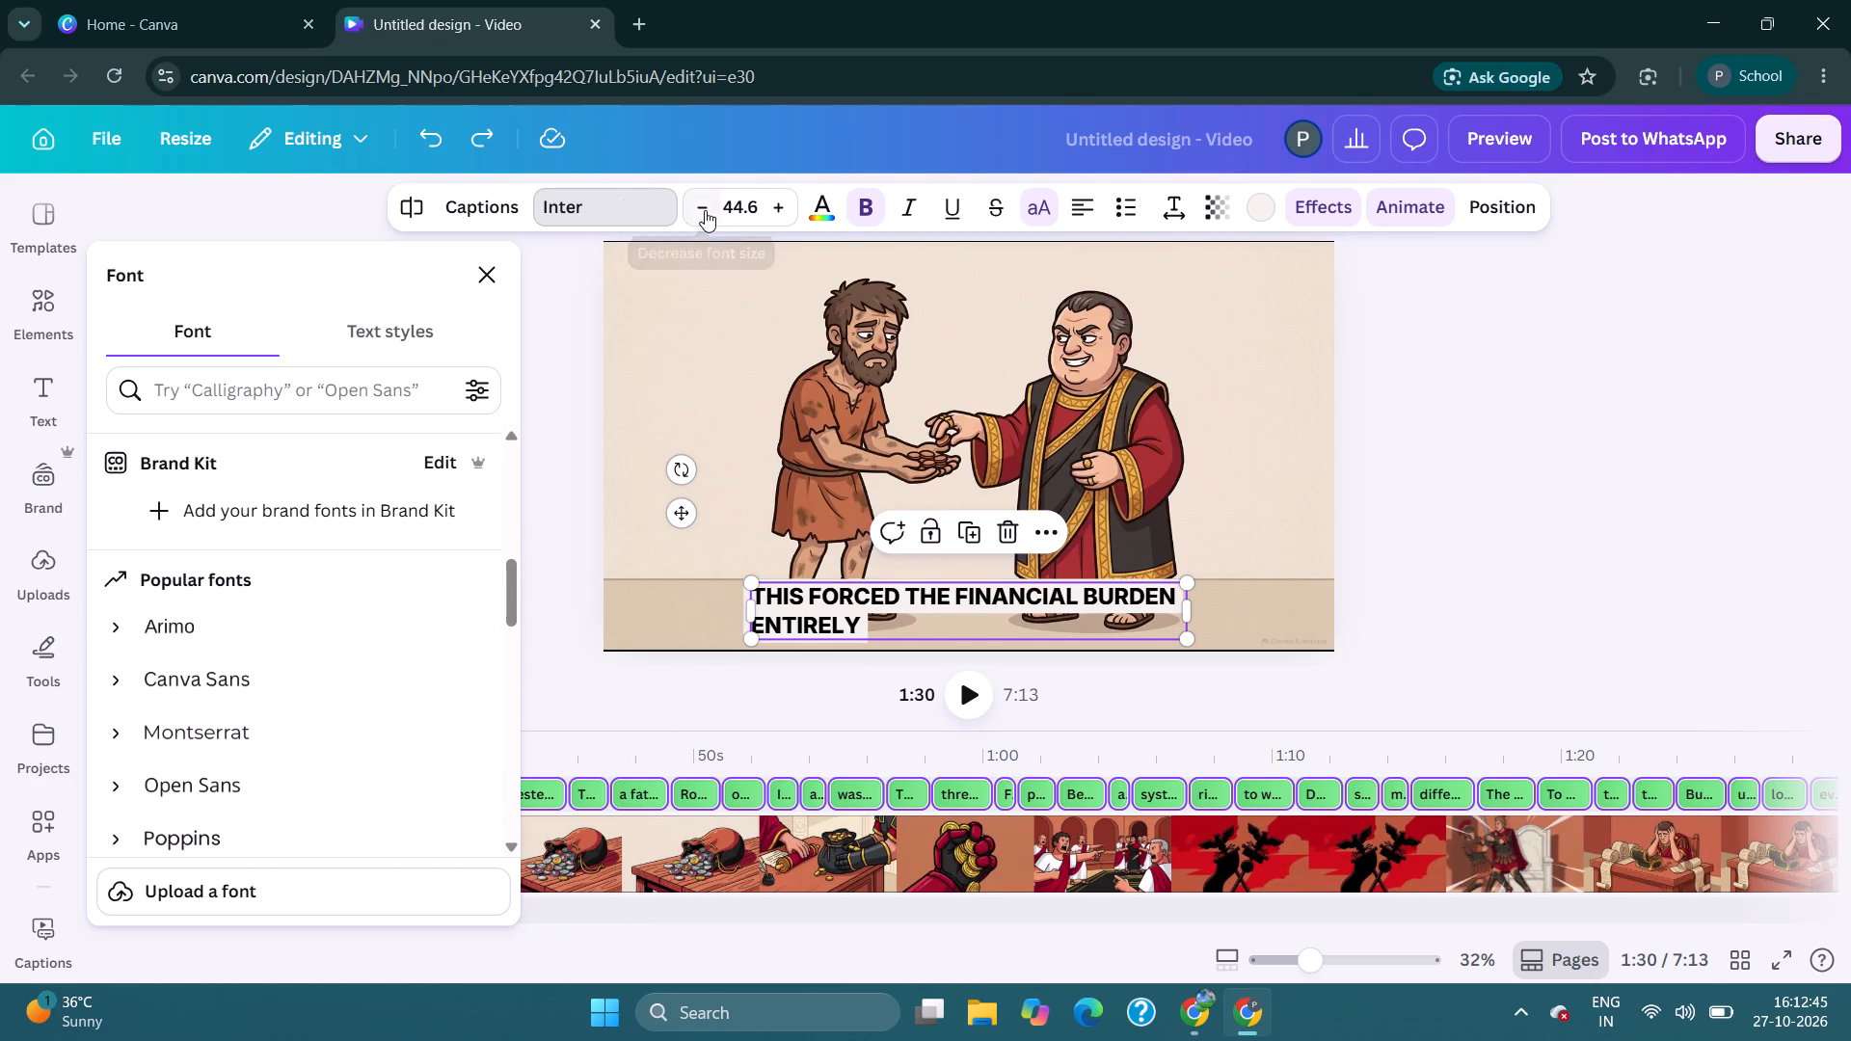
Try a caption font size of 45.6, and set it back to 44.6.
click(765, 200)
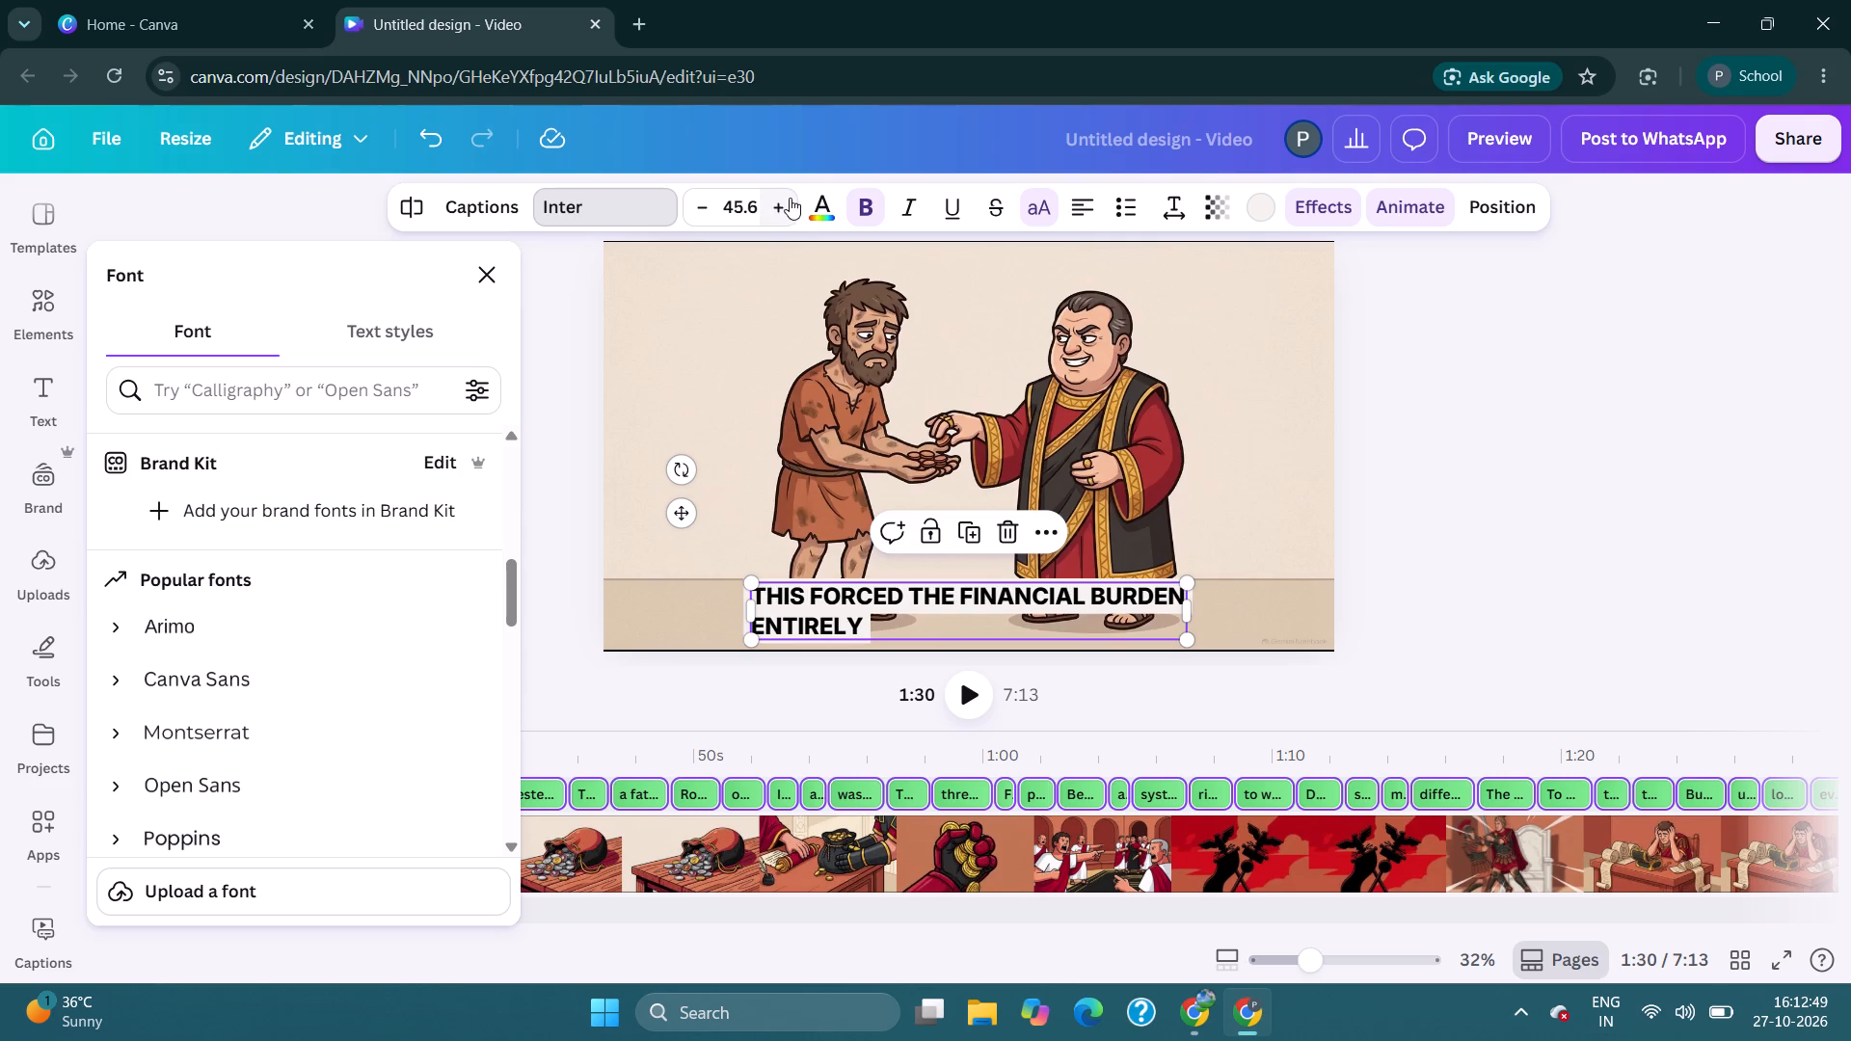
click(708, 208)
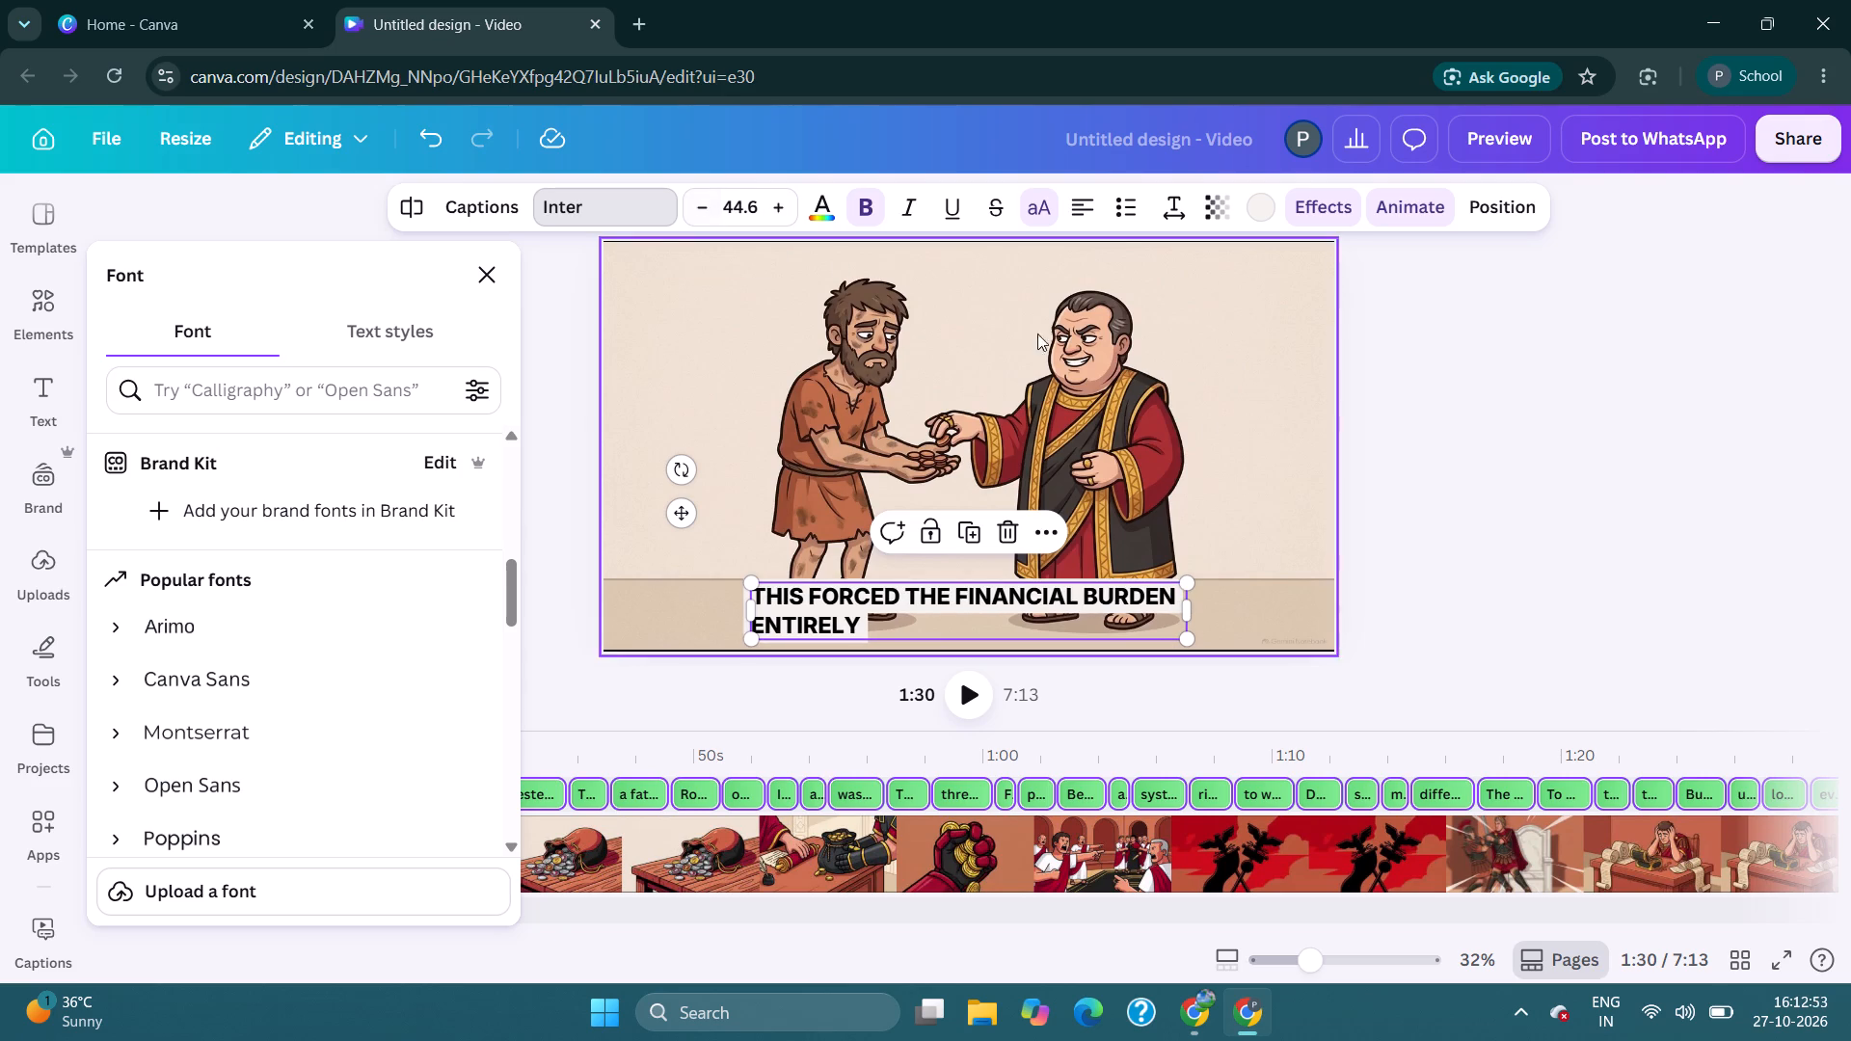
Check the arrangement and alignment options in the captions' position settings.
click(1488, 192)
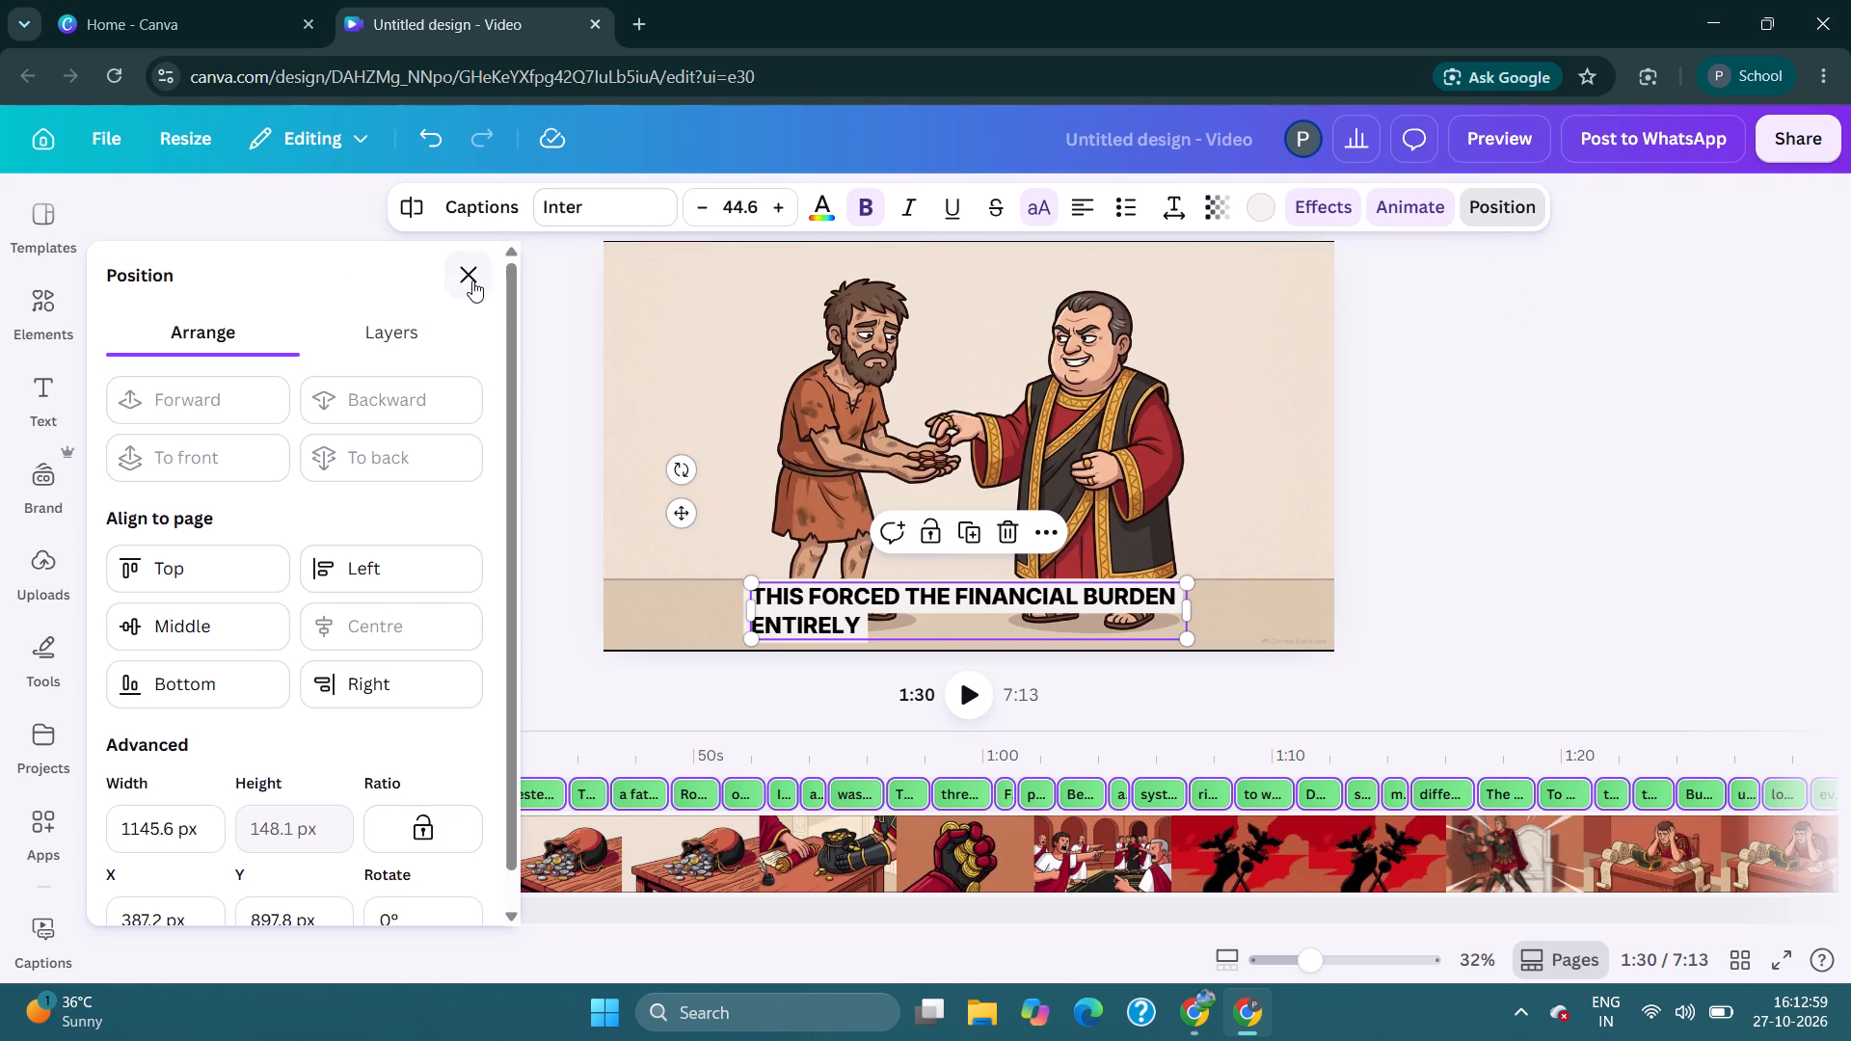
click(1509, 212)
click(1509, 212)
click(481, 283)
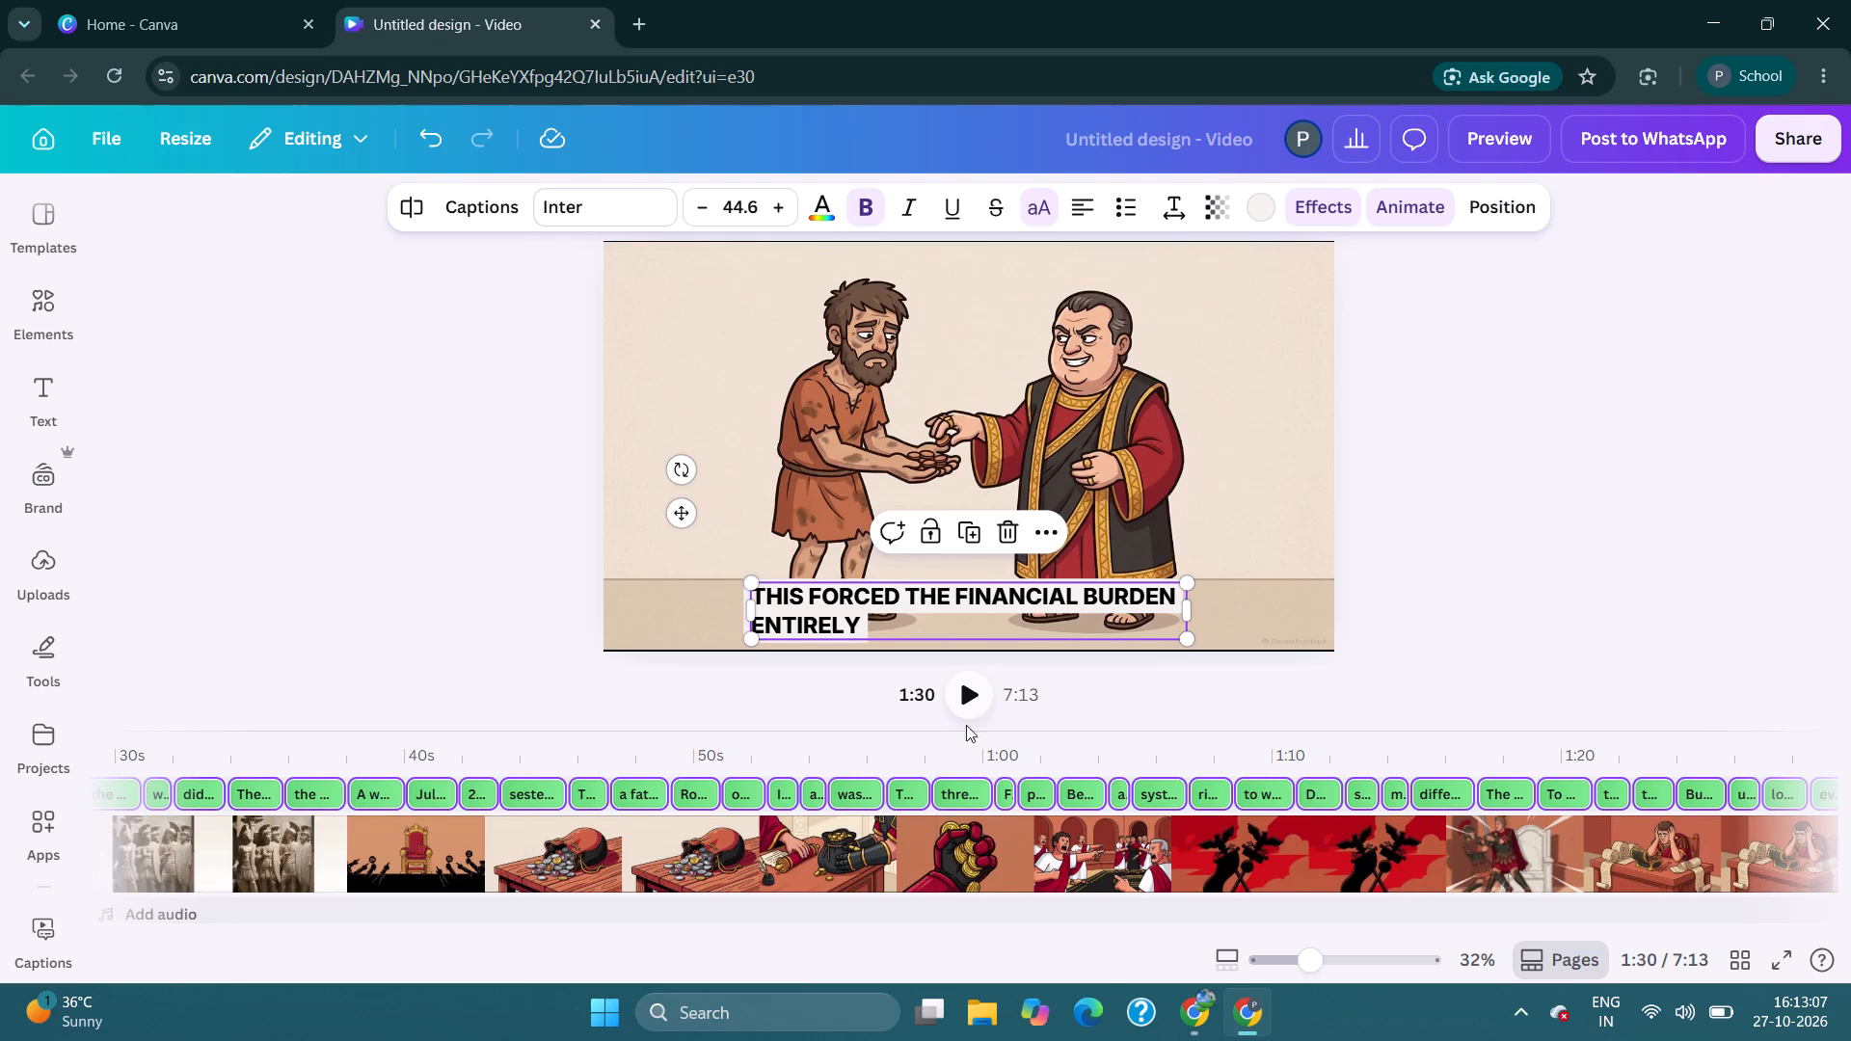
Look over the captions and clips along the timeline to its end, and return to the beginning.
drag(426, 926, 778, 937)
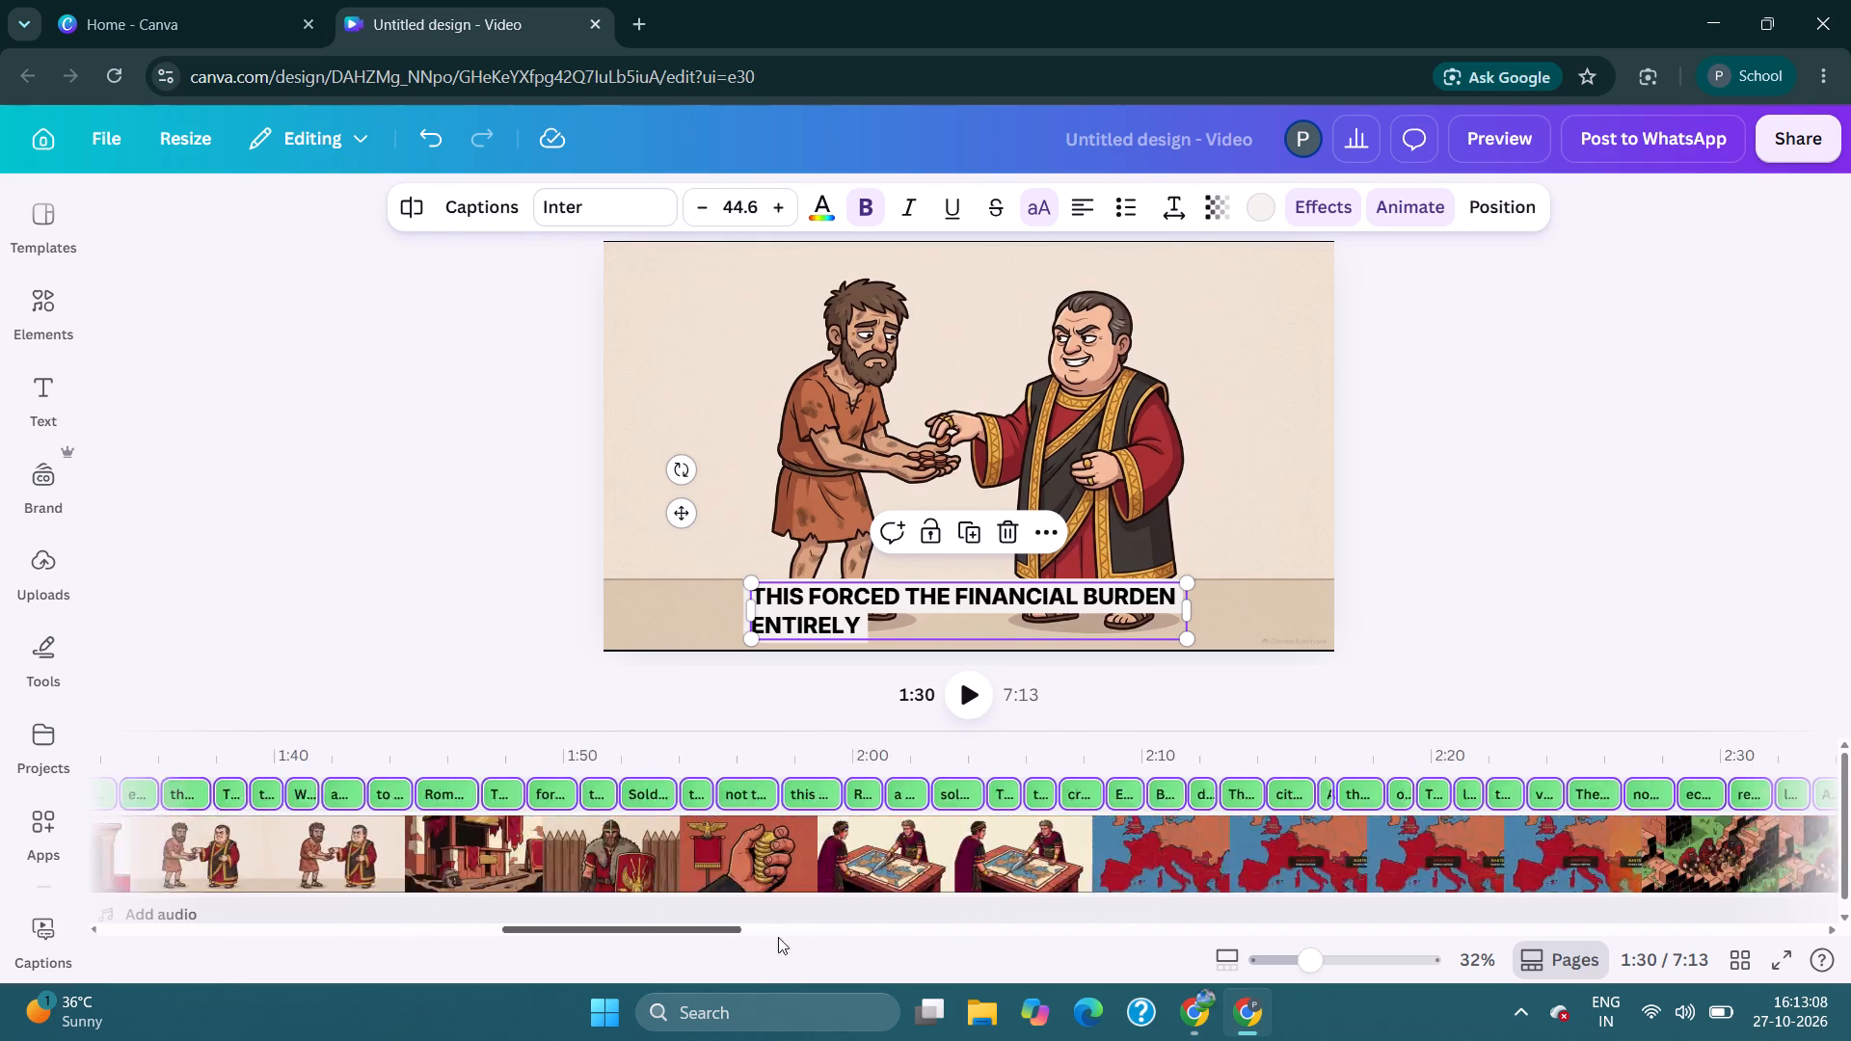
drag(778, 937, 1771, 988)
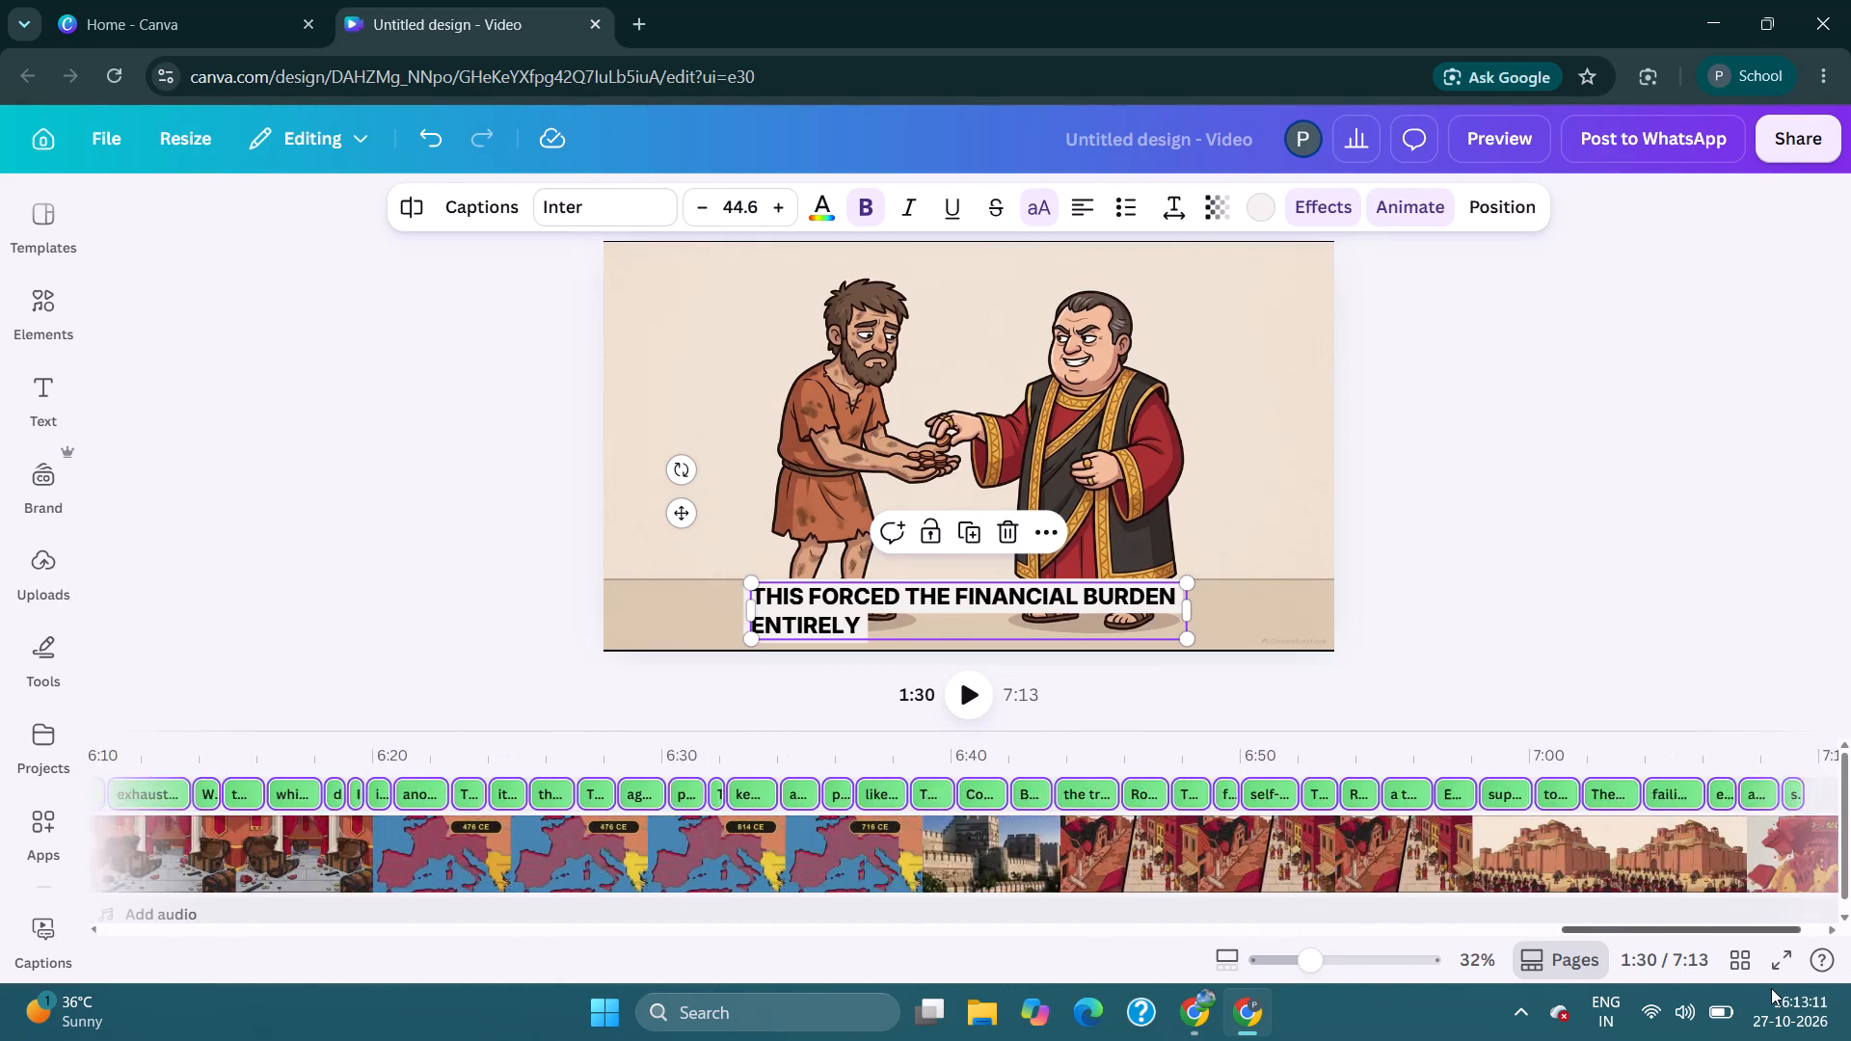
drag(1771, 988, 439, 924)
drag(422, 922, 287, 913)
drag(274, 911, 239, 910)
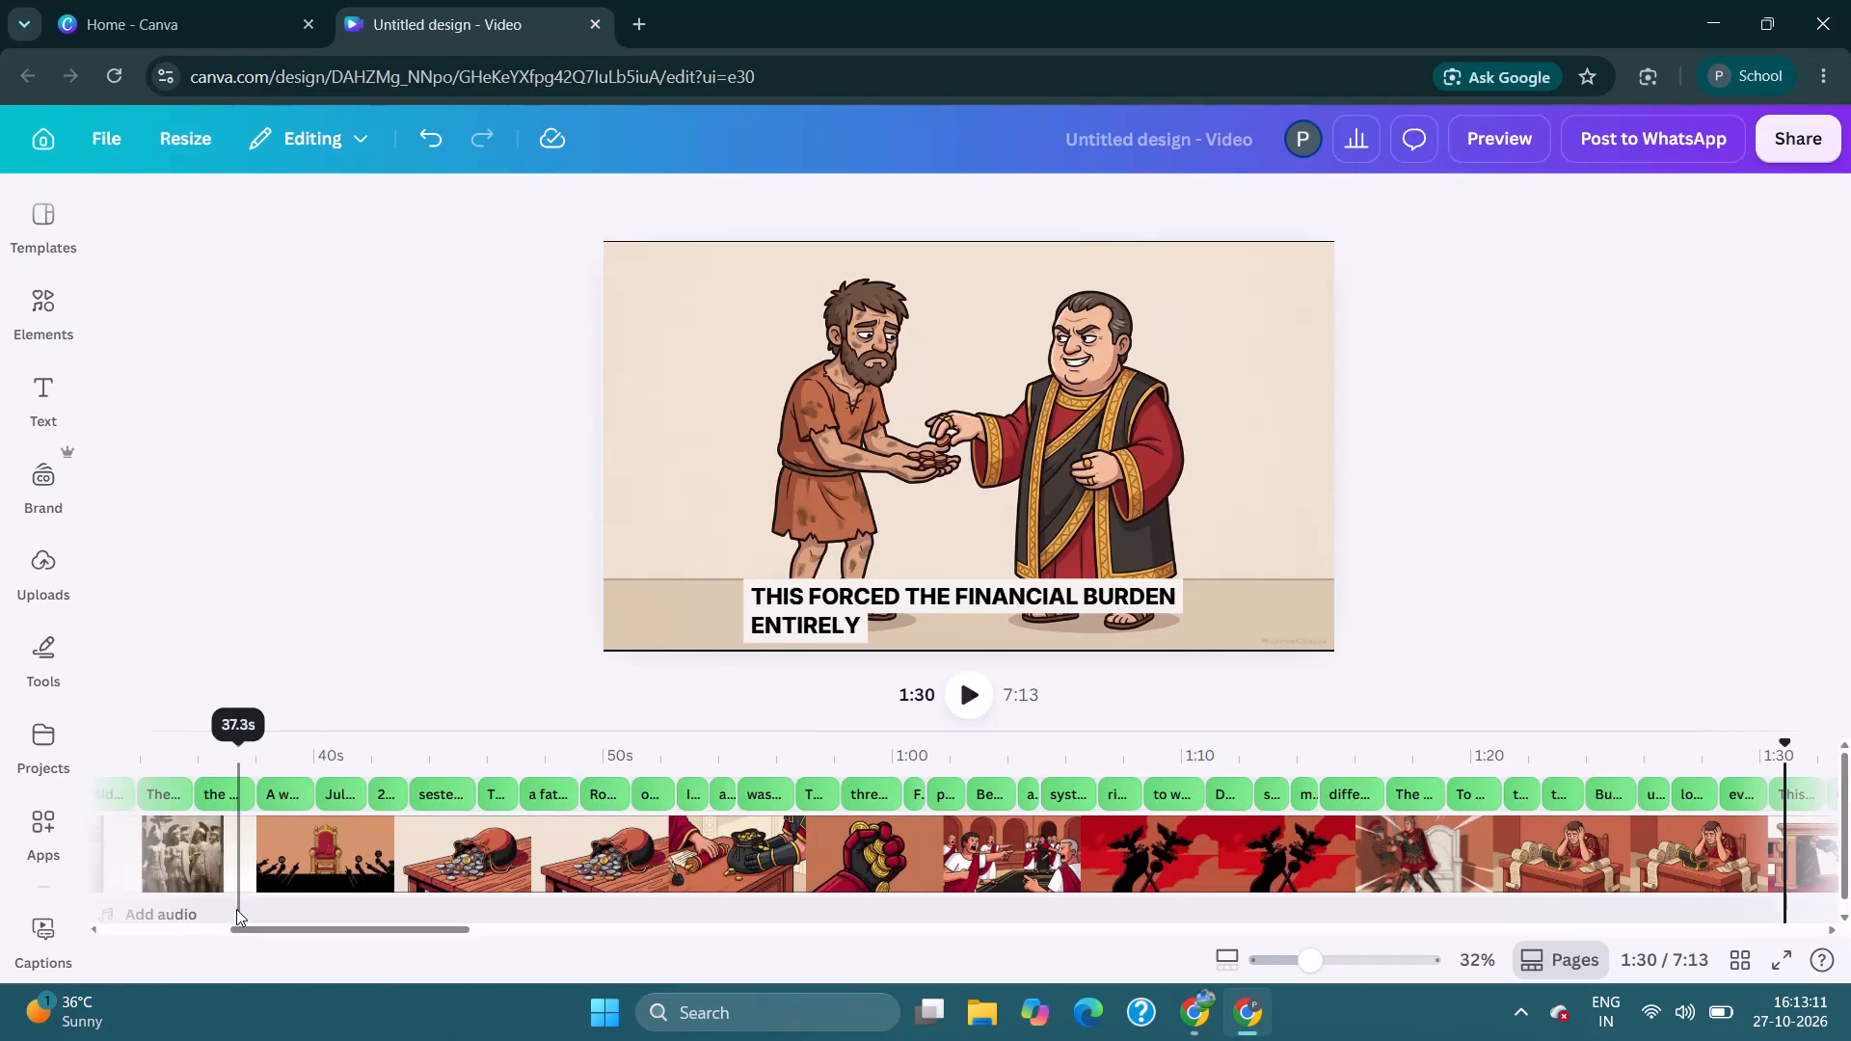
drag(283, 929, 83, 914)
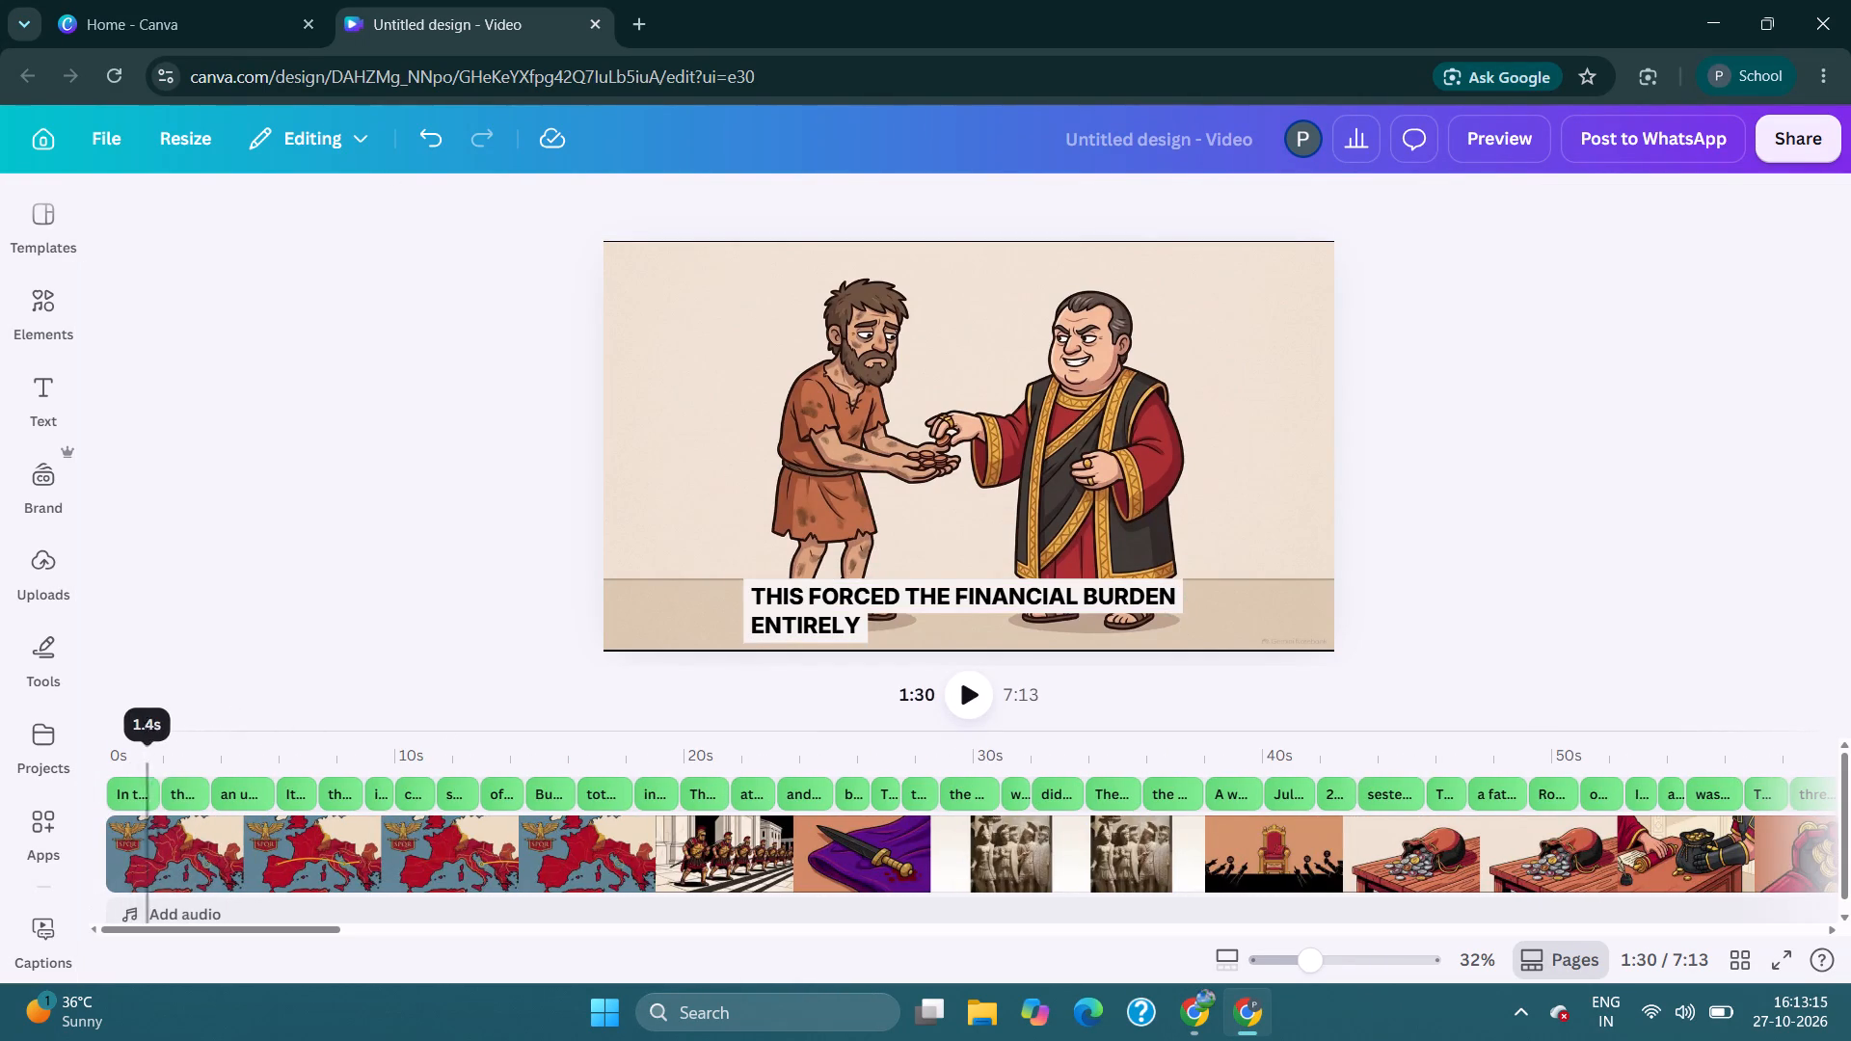
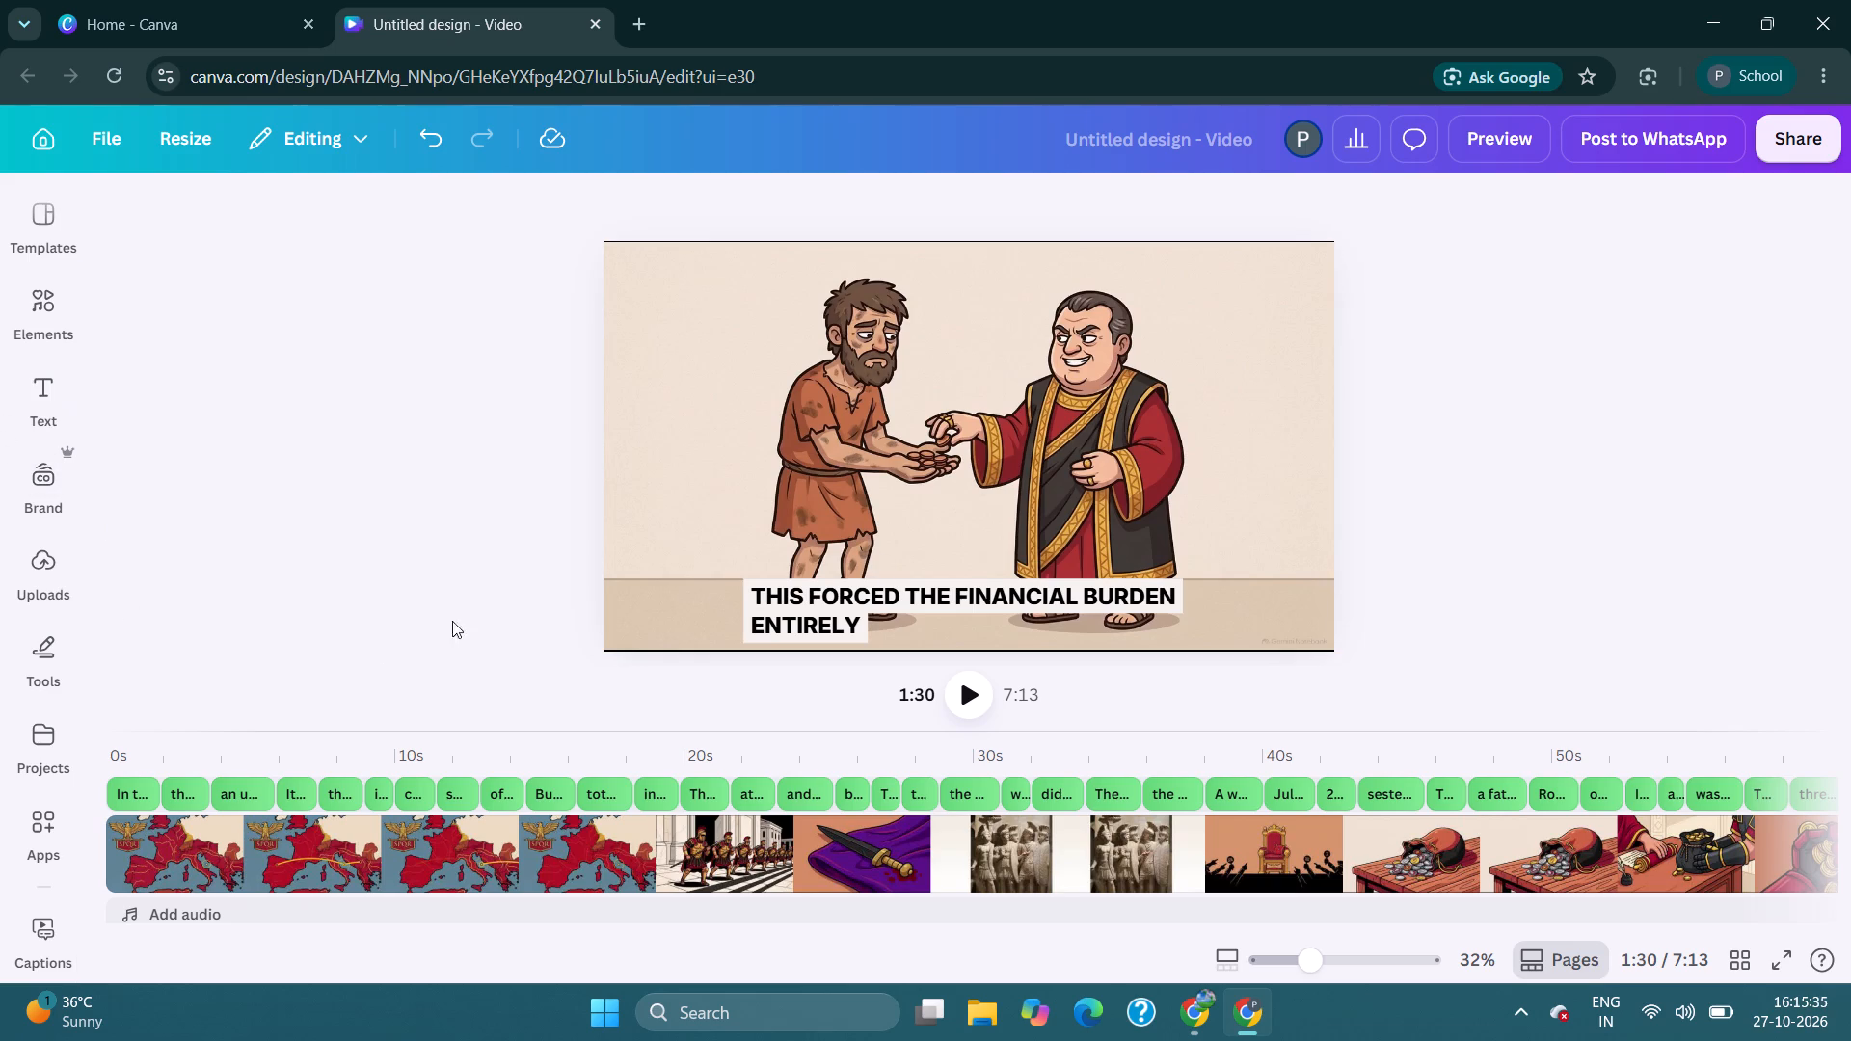
drag(269, 931, 945, 974)
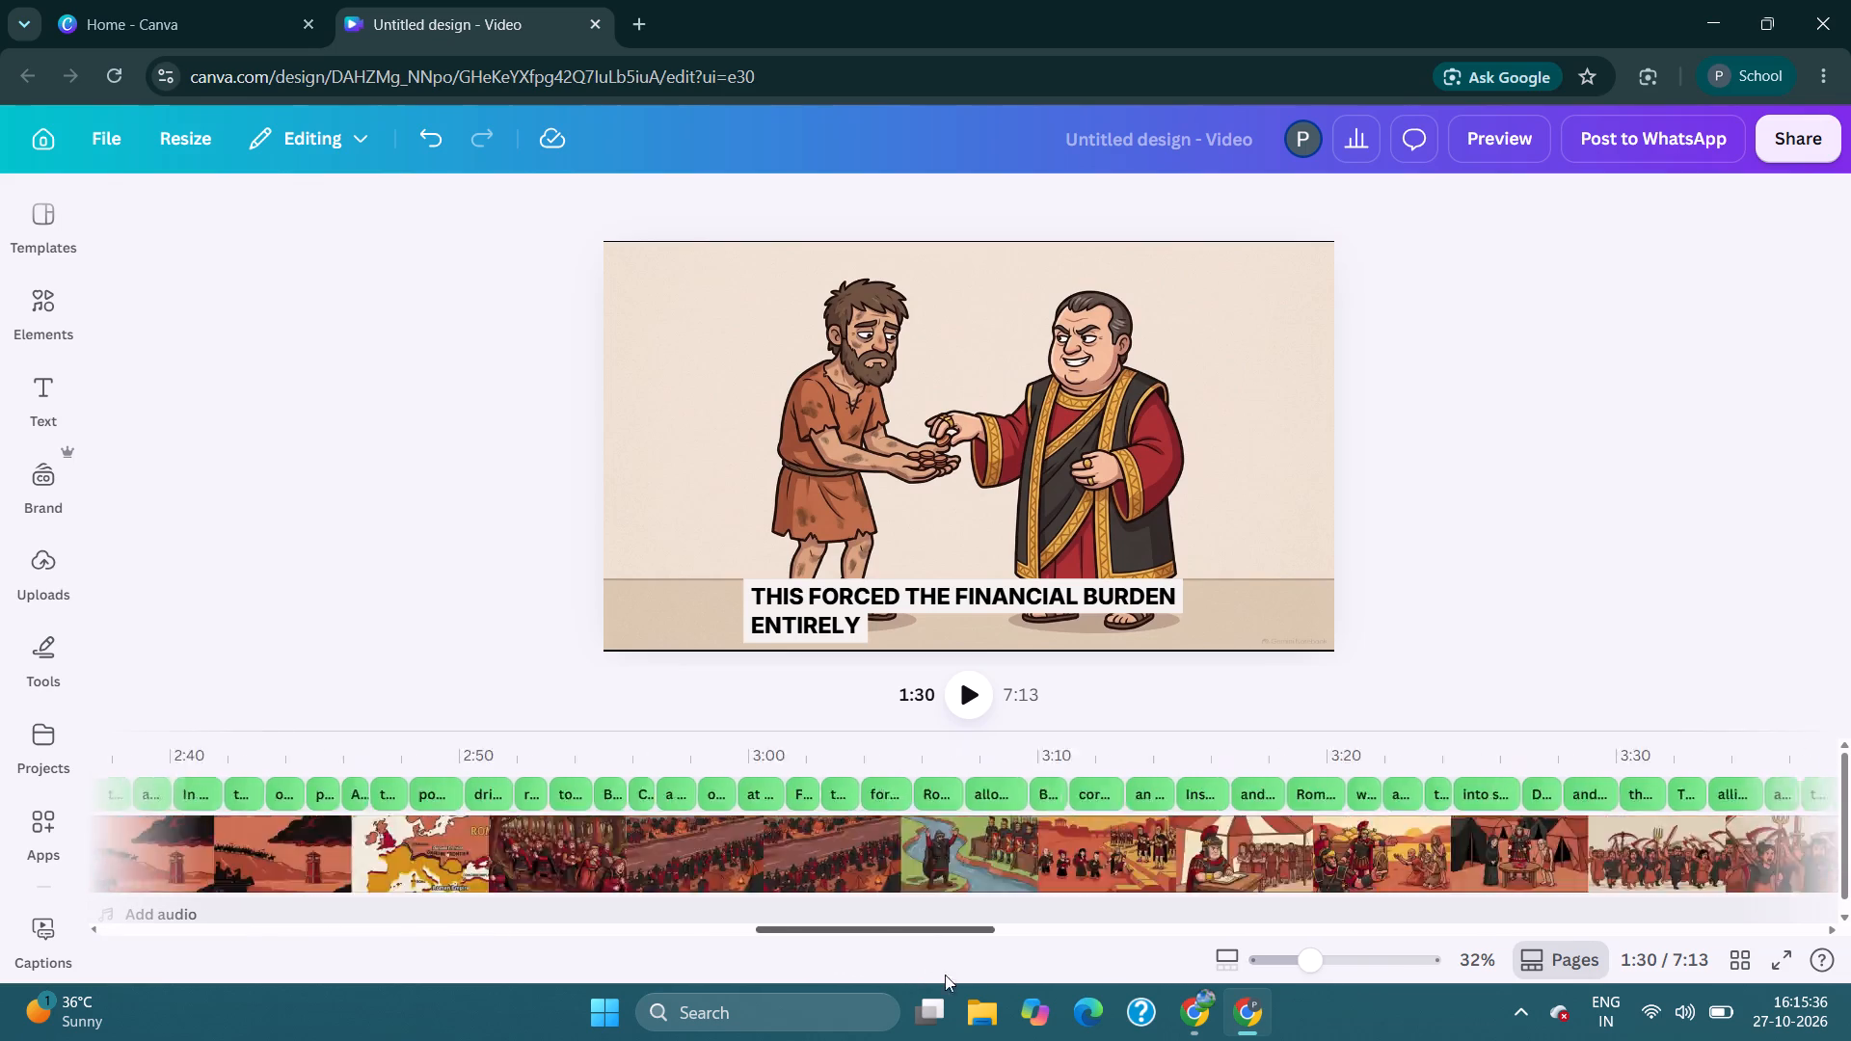
drag(945, 974, 1838, 933)
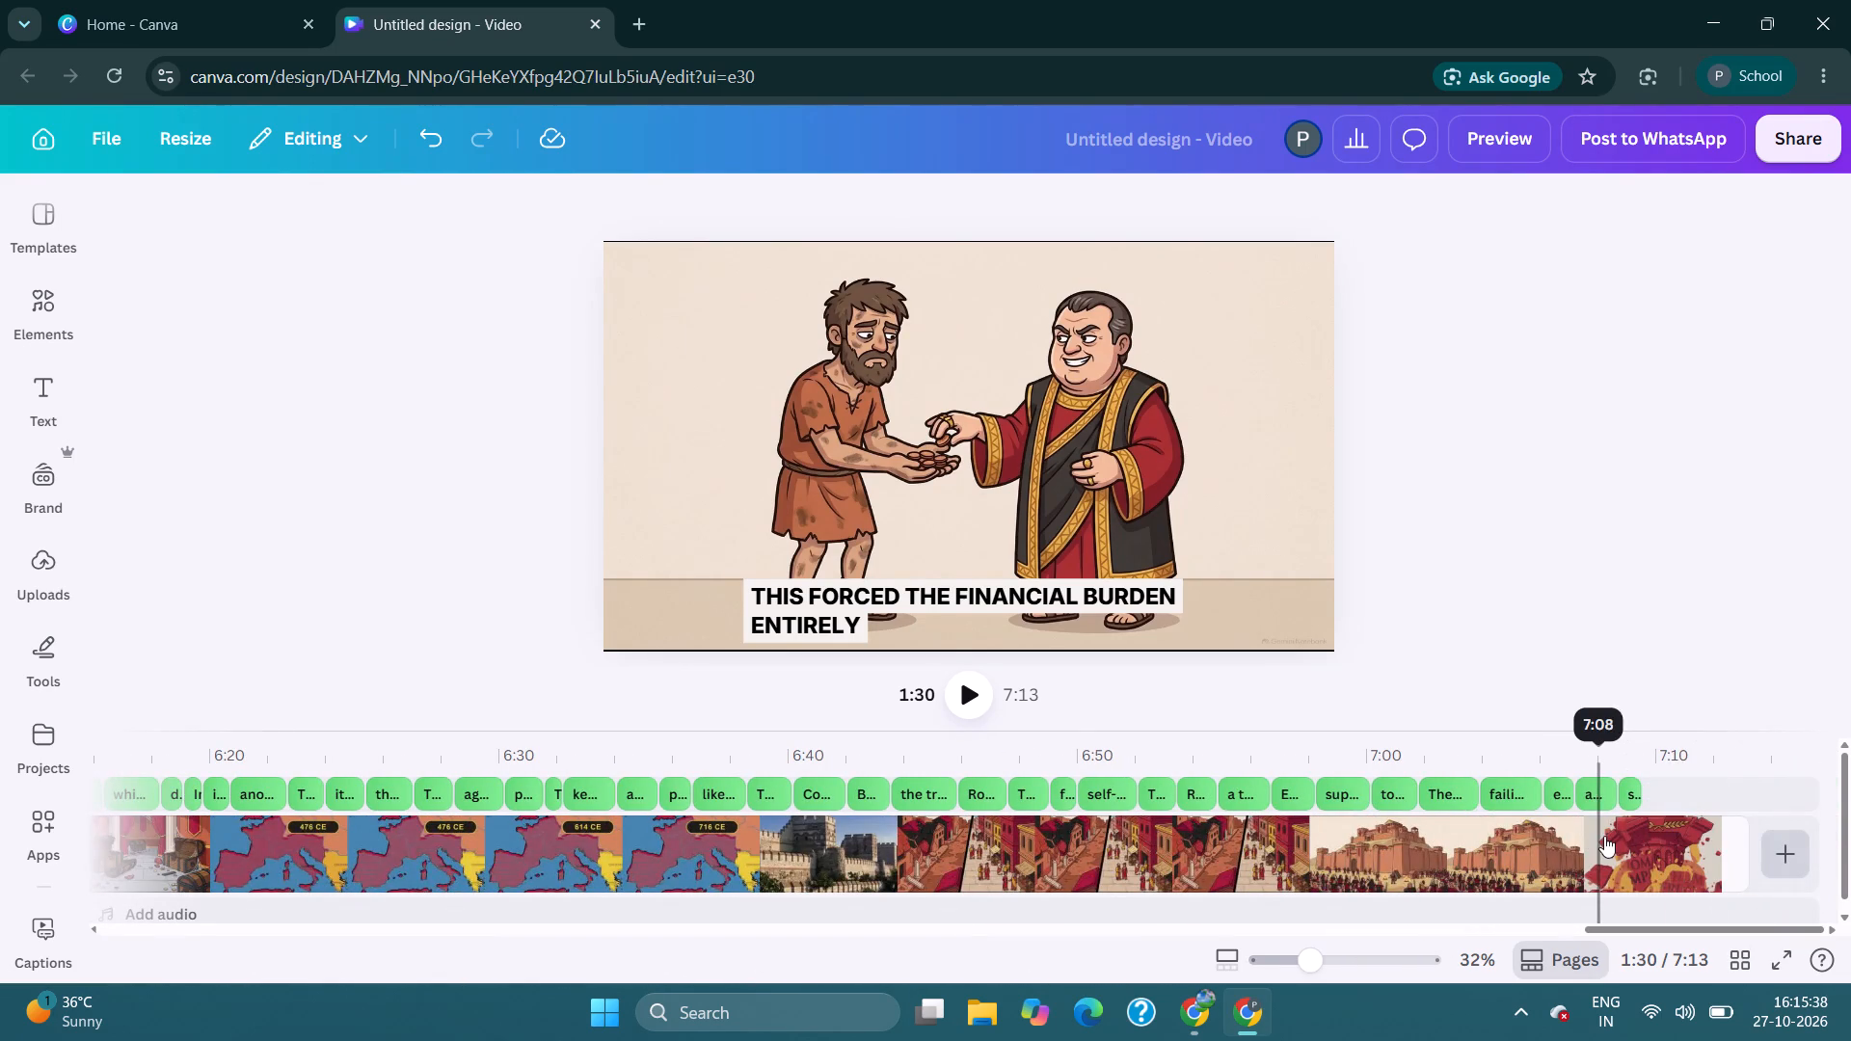
click(1604, 836)
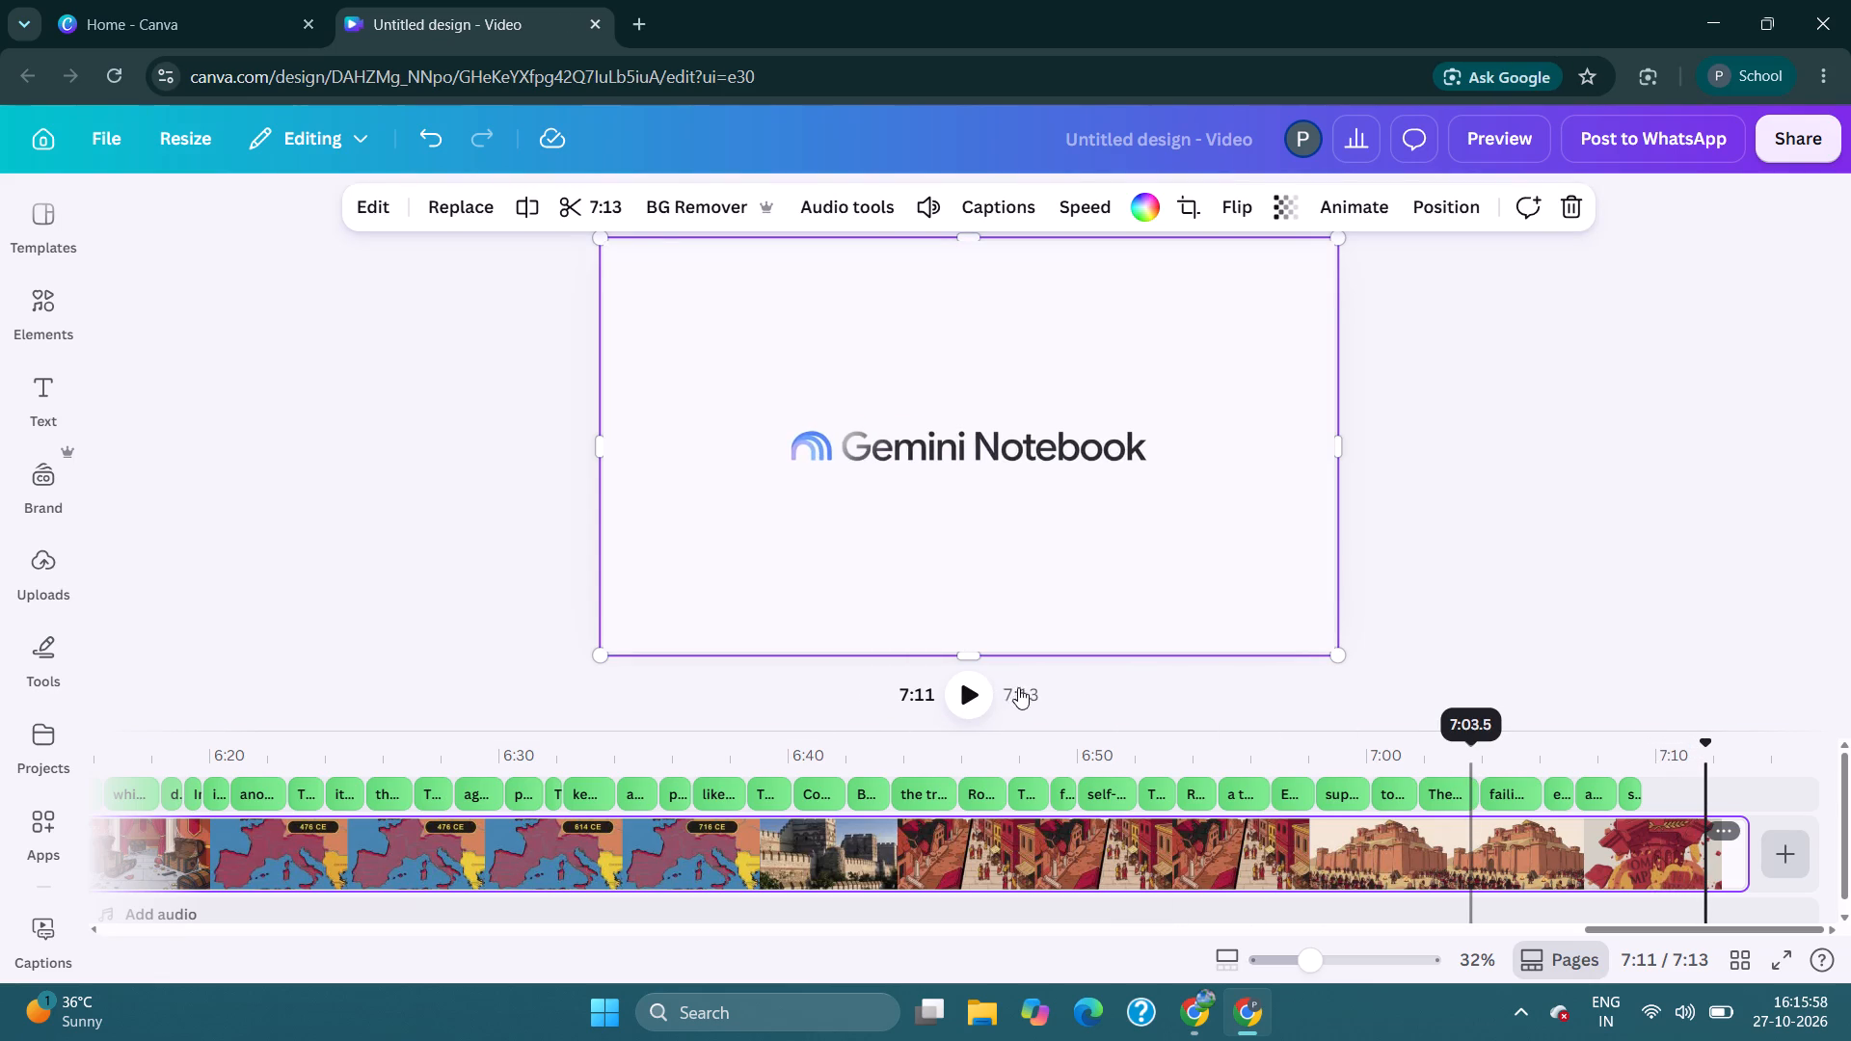
click(964, 710)
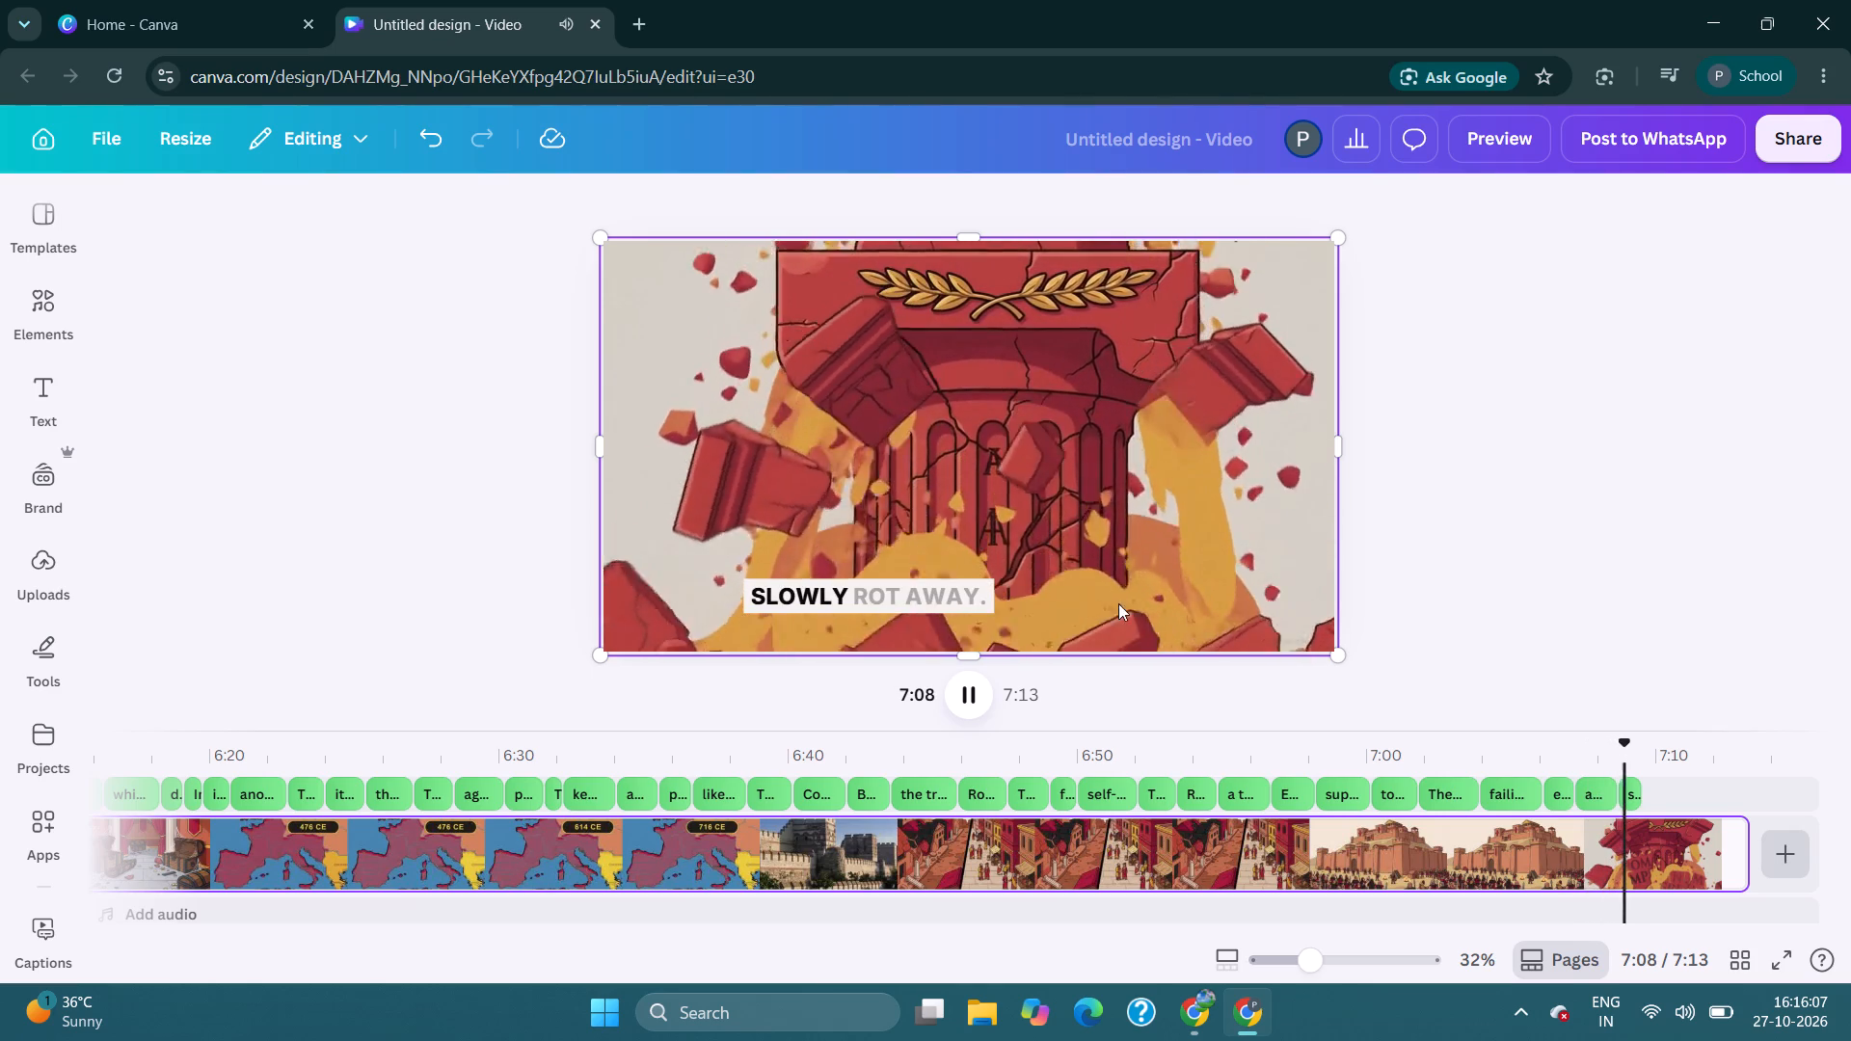
click(982, 689)
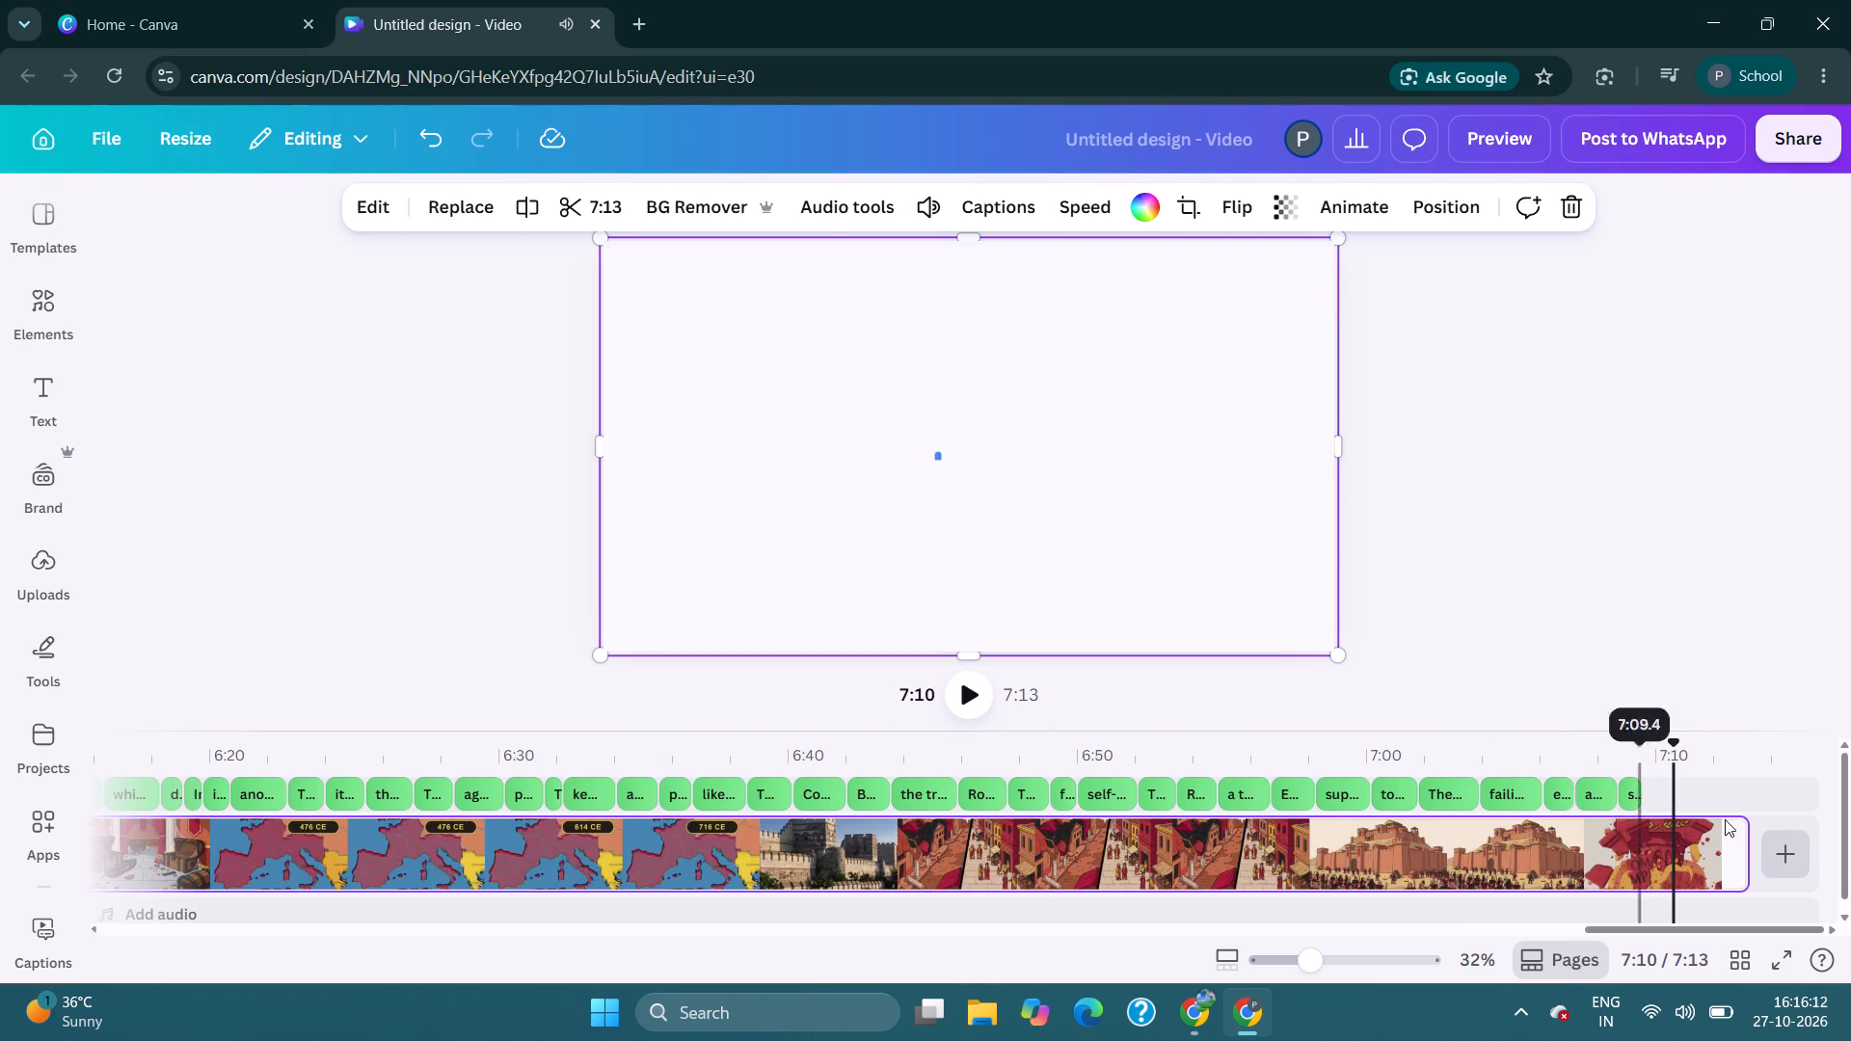
Select all captions and widen their text box to the right so the first line holds more words.
click(1520, 792)
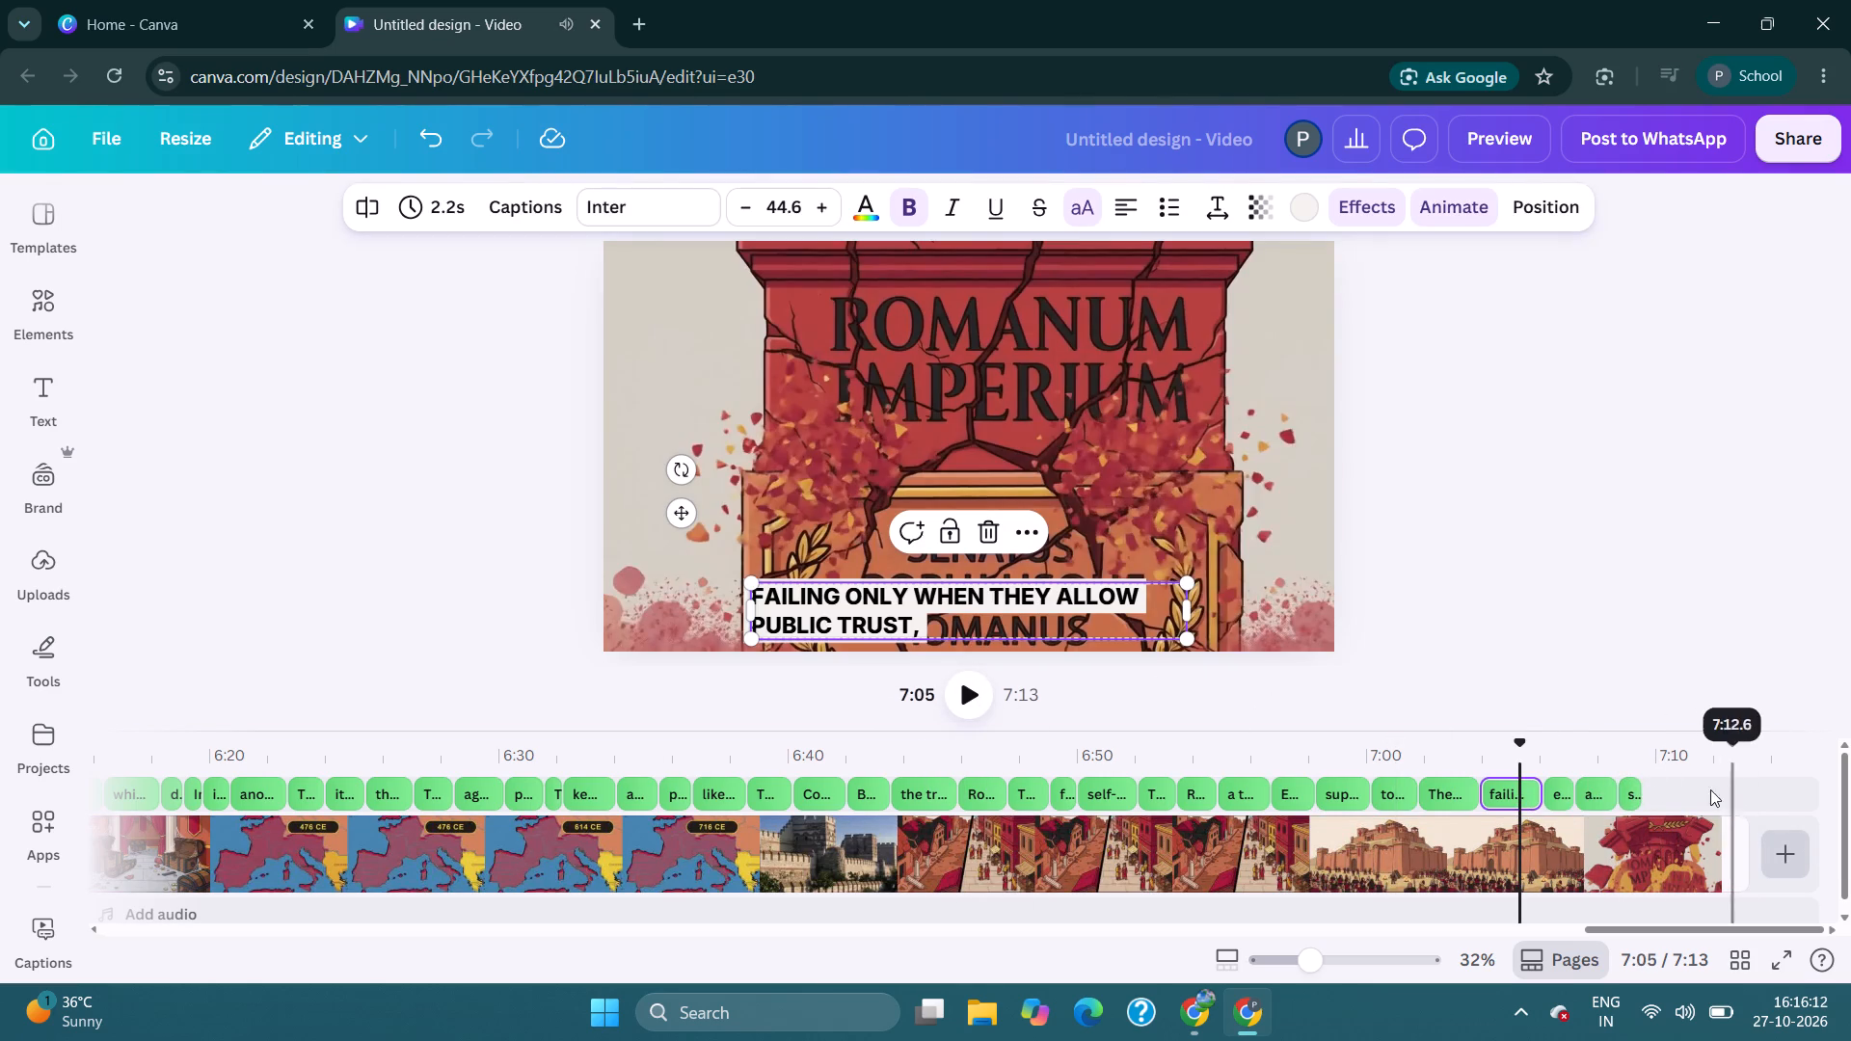
drag(1664, 783, 1474, 762)
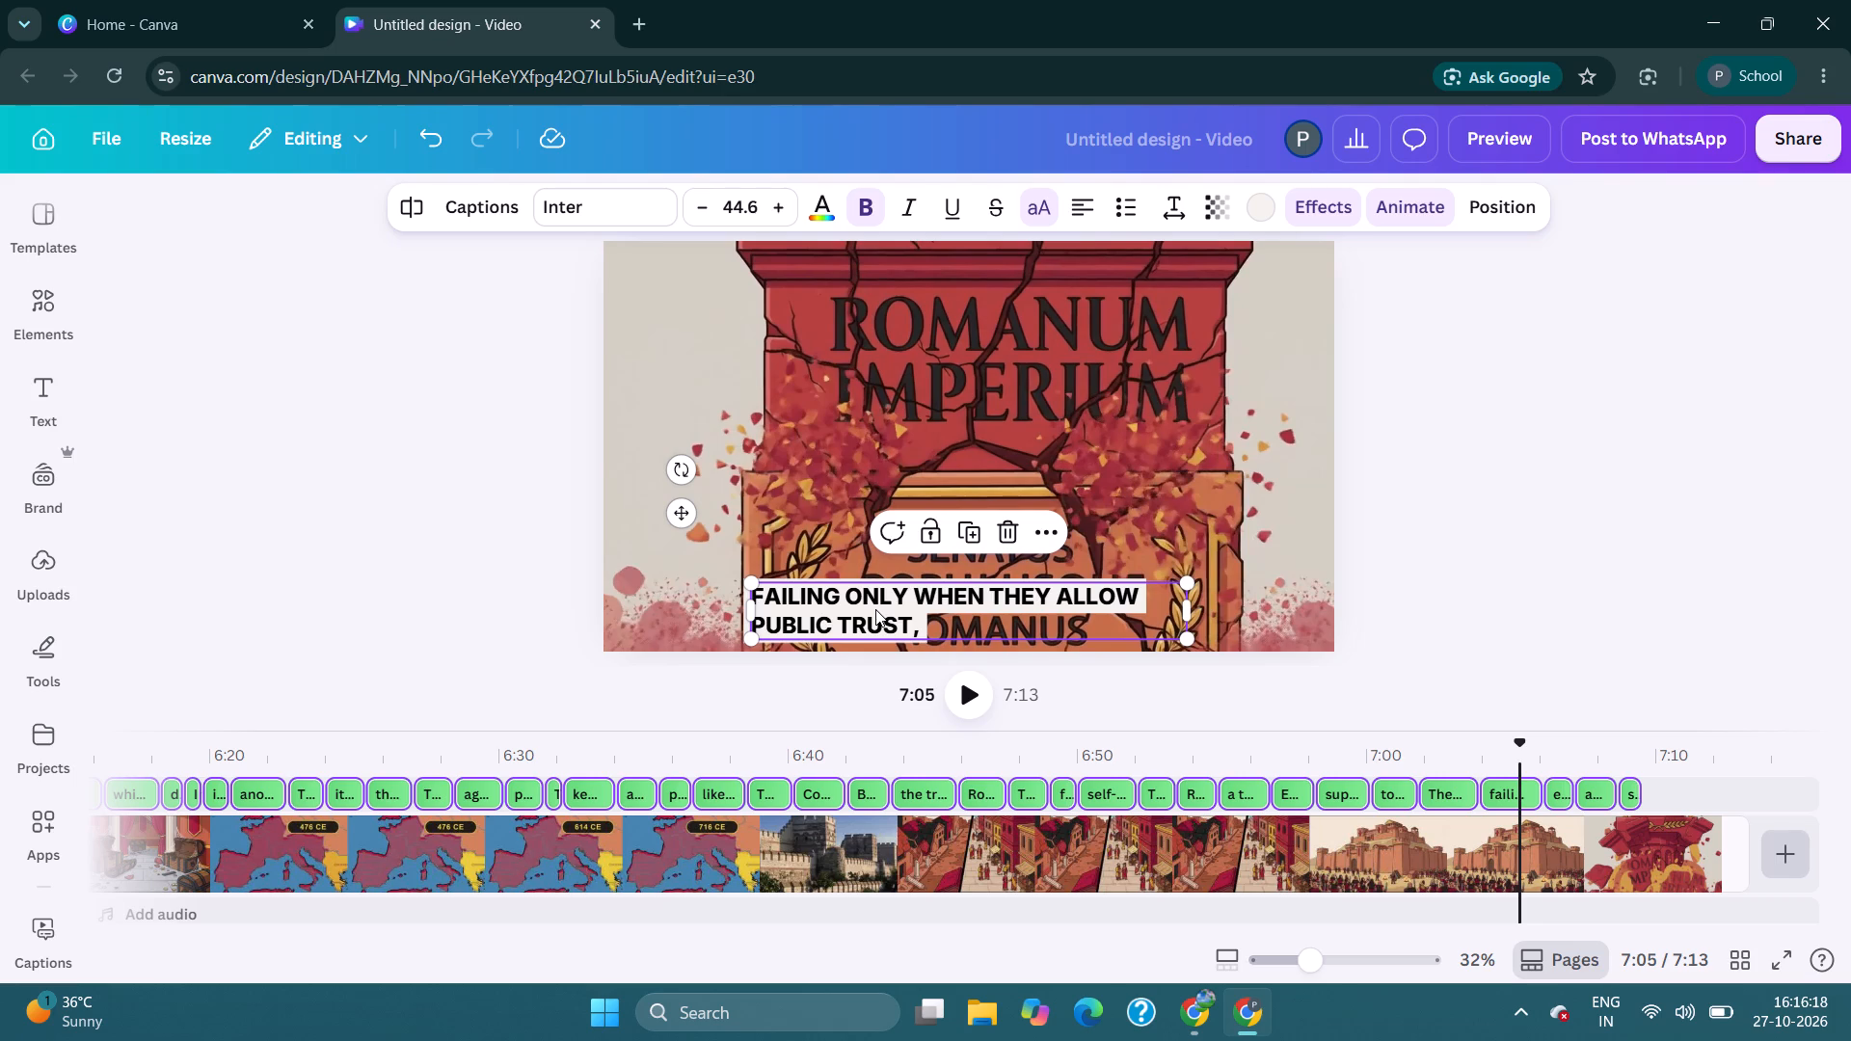
drag(1193, 622, 1227, 627)
drag(1227, 627, 1243, 623)
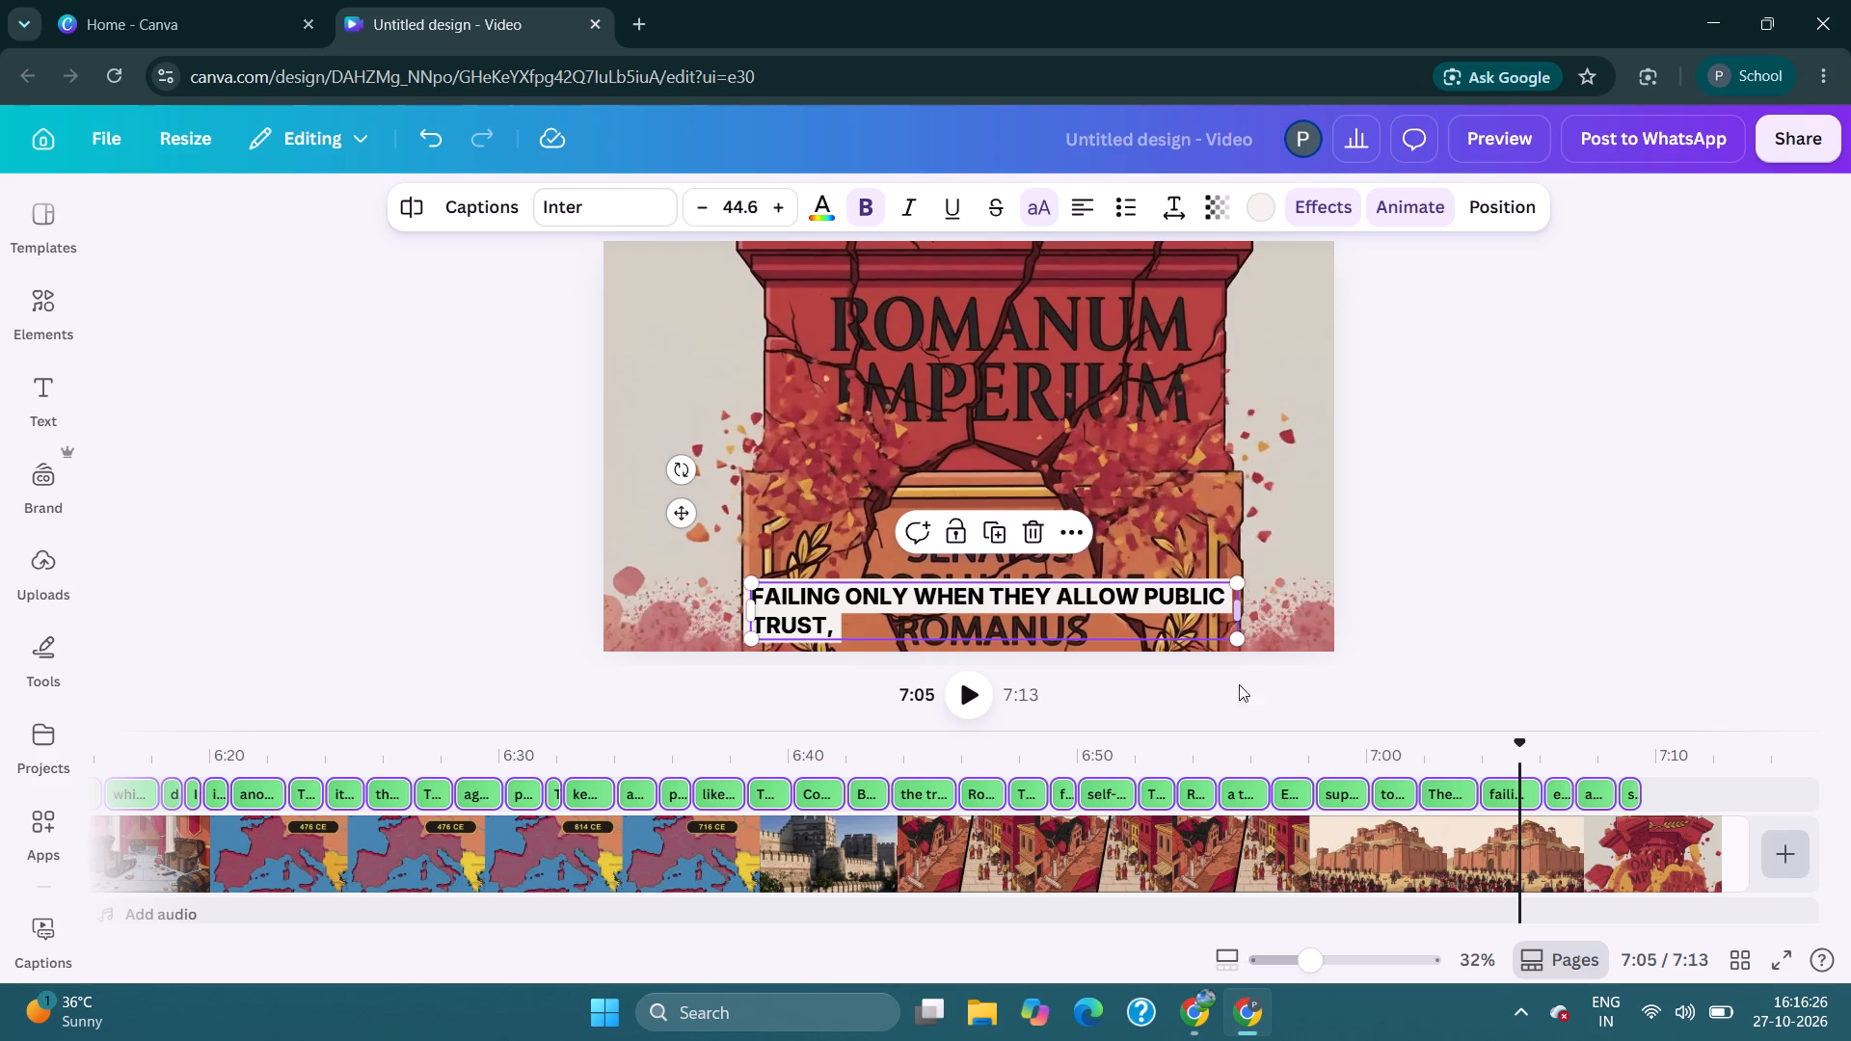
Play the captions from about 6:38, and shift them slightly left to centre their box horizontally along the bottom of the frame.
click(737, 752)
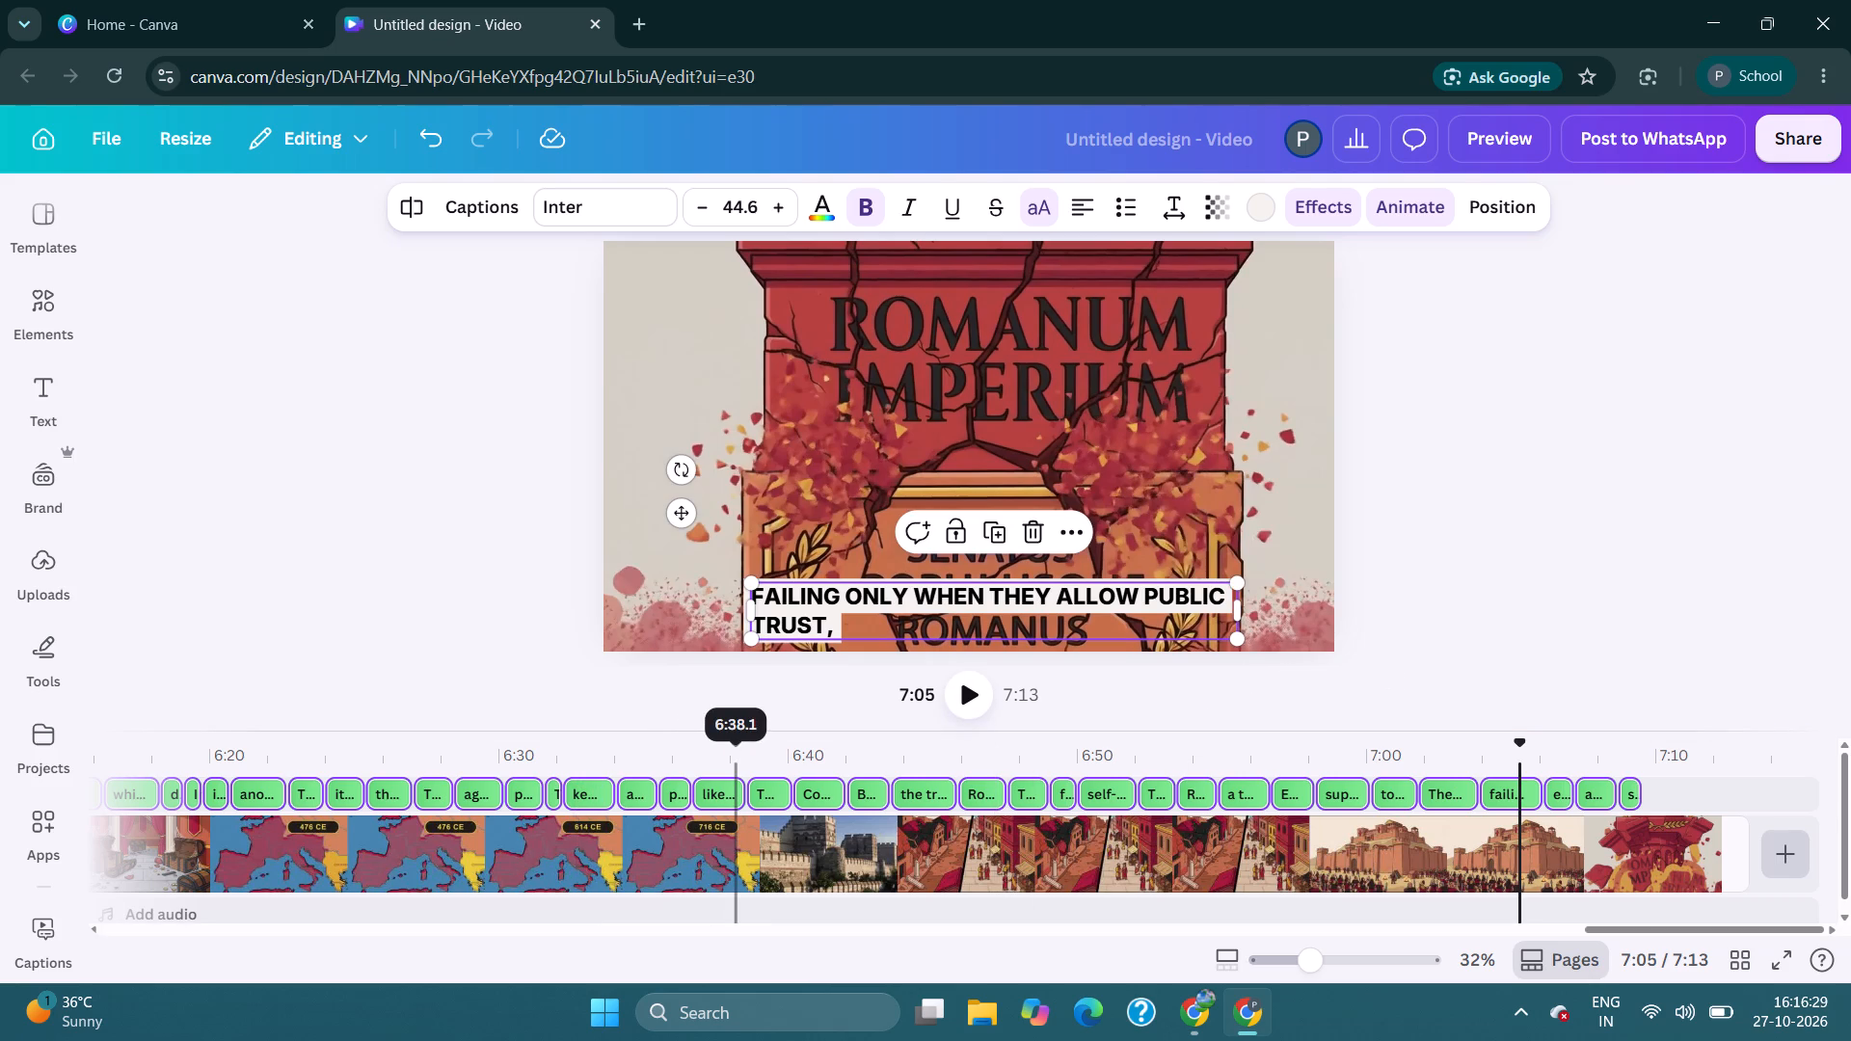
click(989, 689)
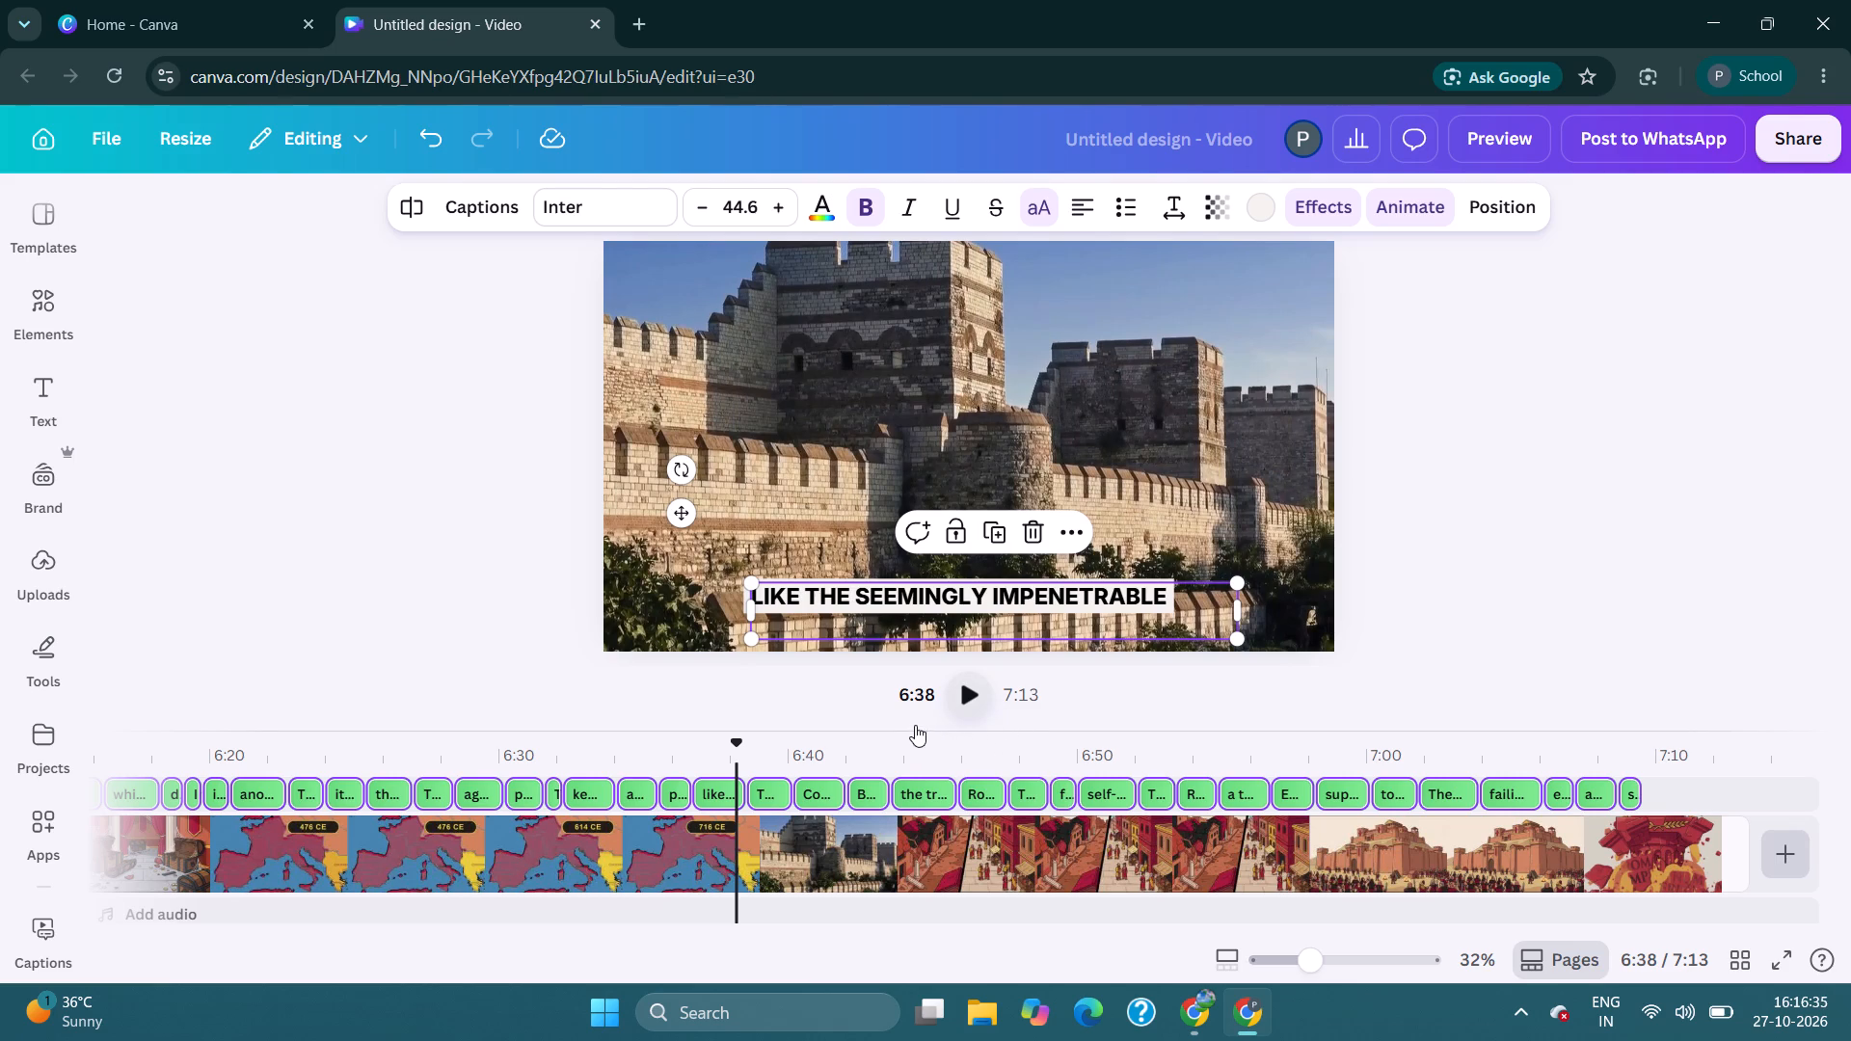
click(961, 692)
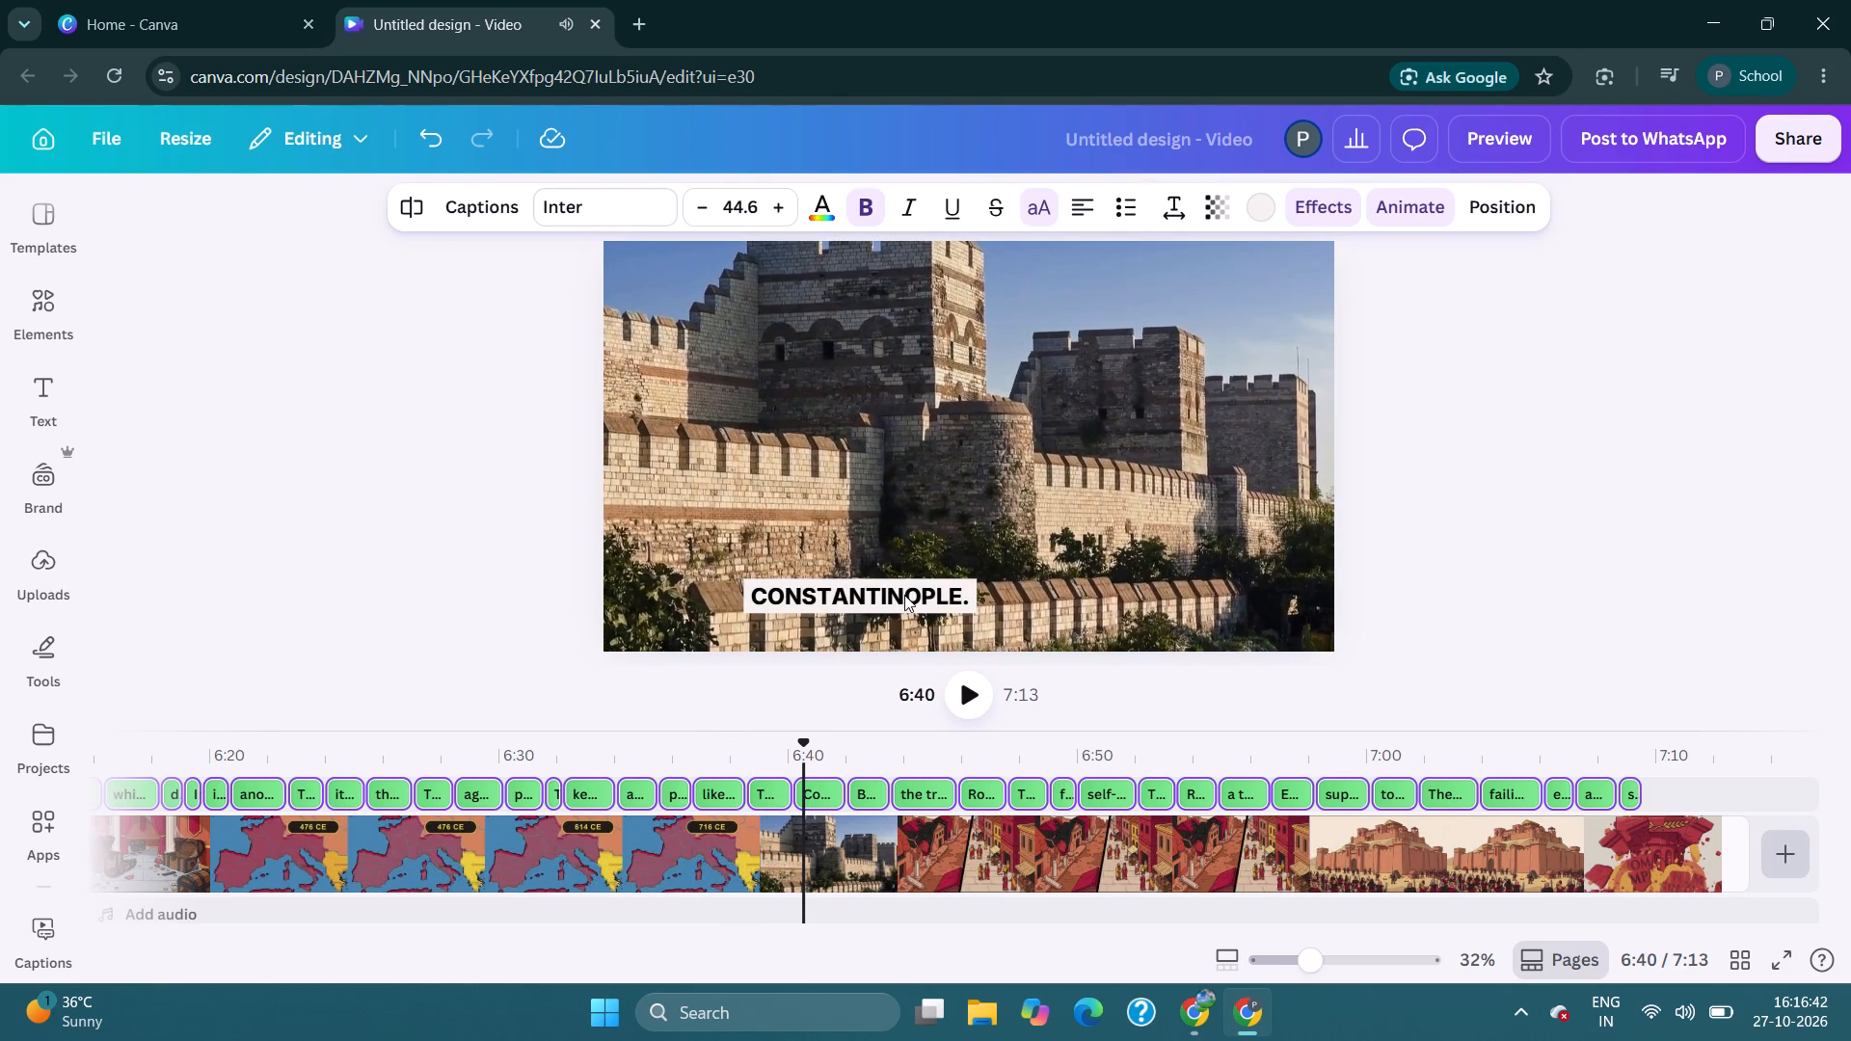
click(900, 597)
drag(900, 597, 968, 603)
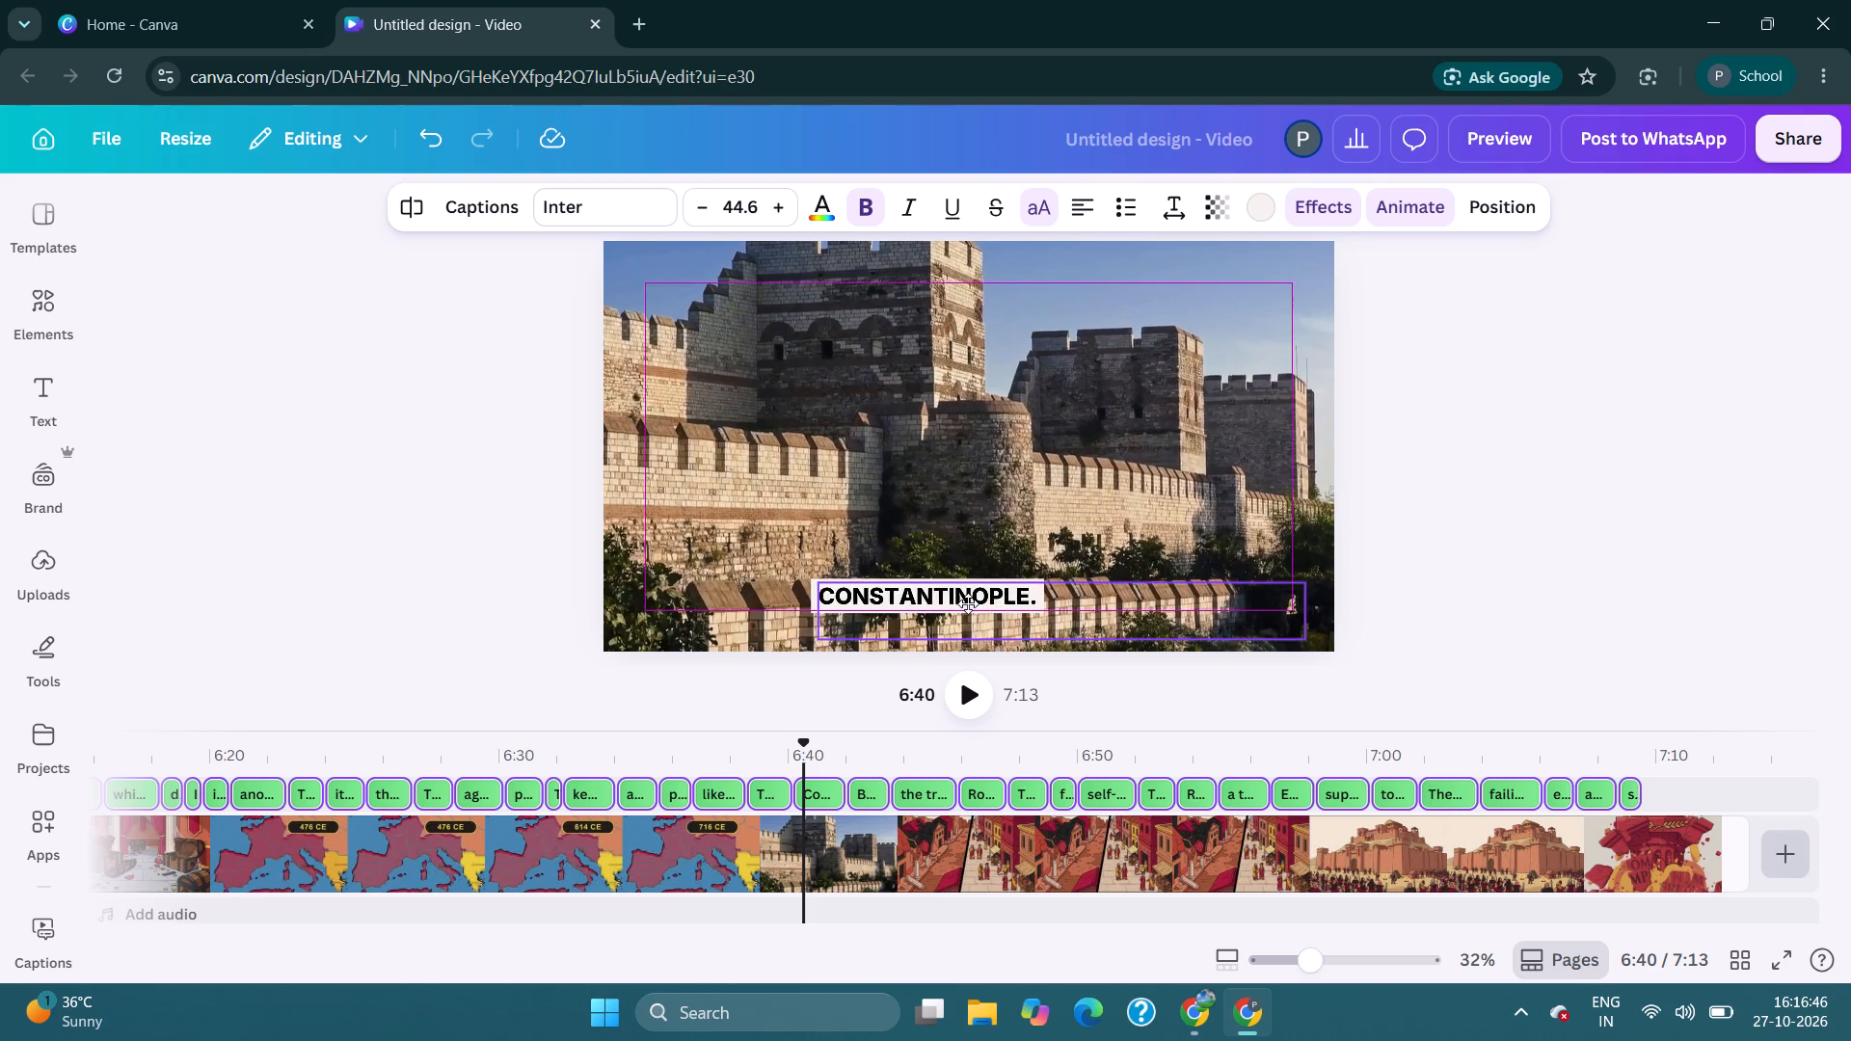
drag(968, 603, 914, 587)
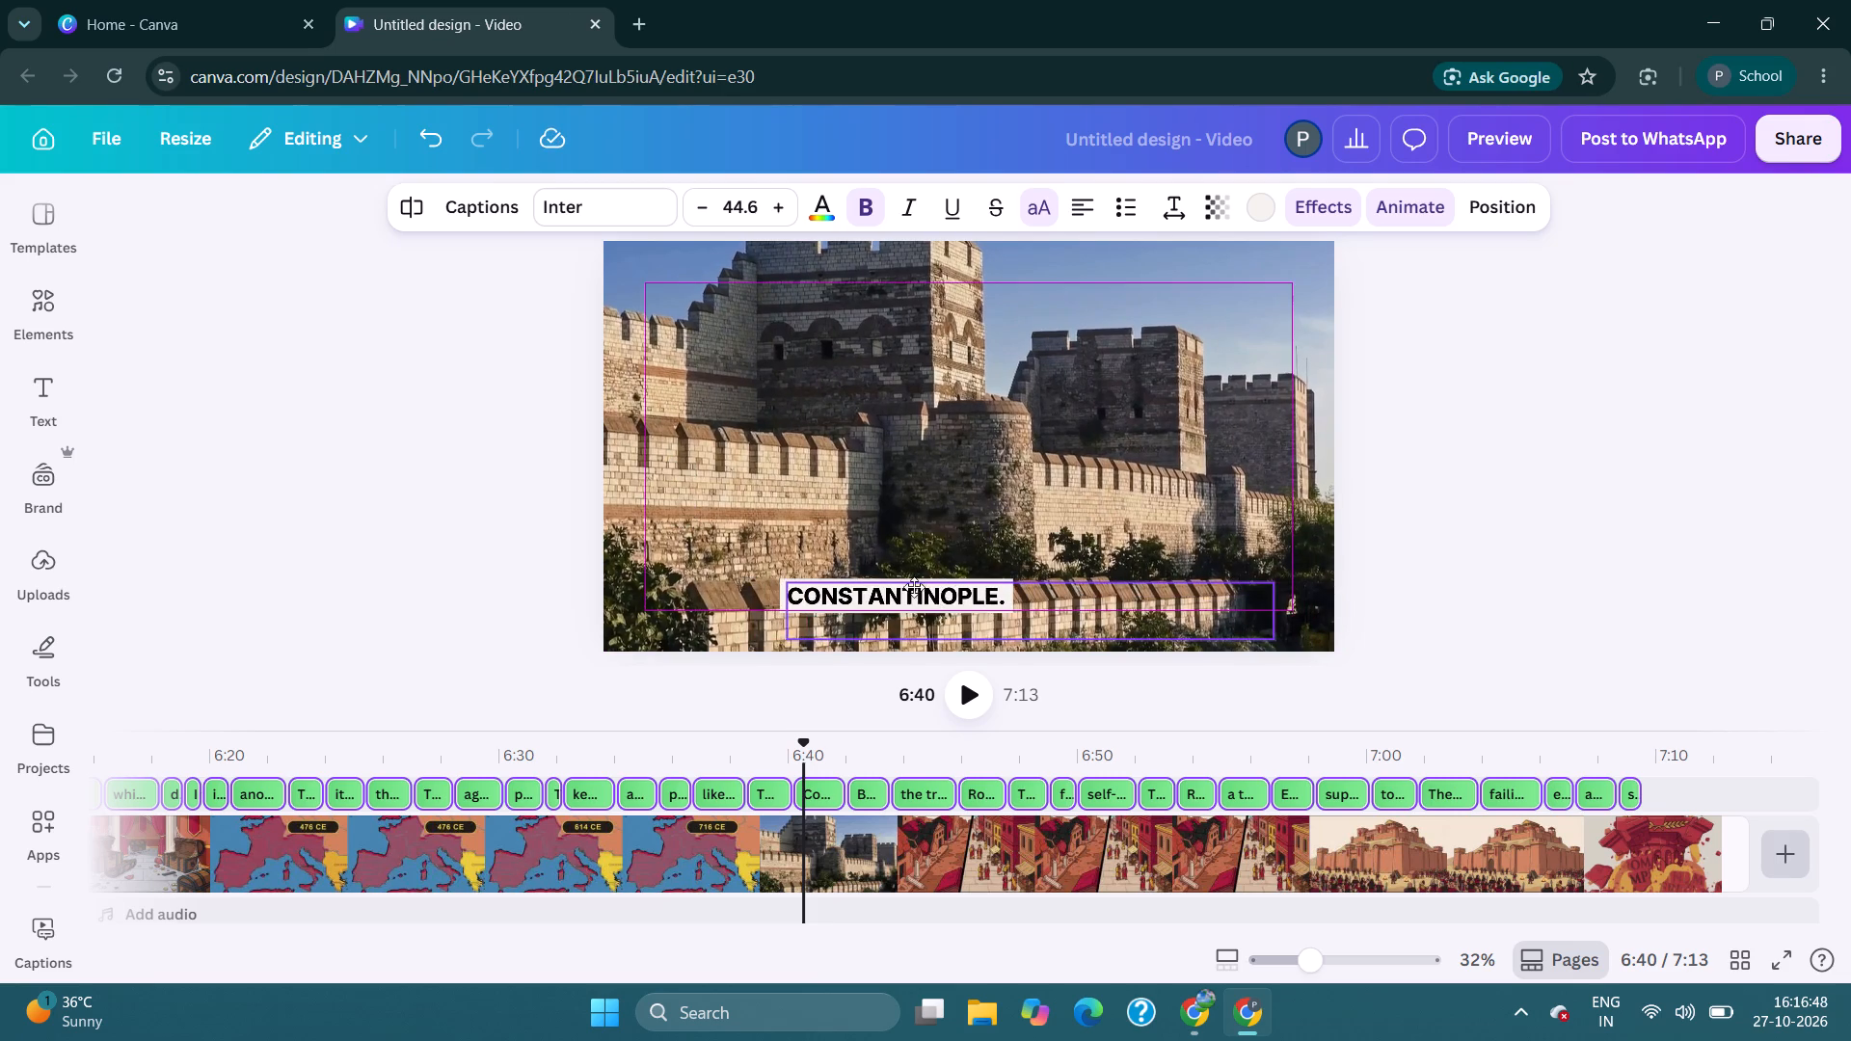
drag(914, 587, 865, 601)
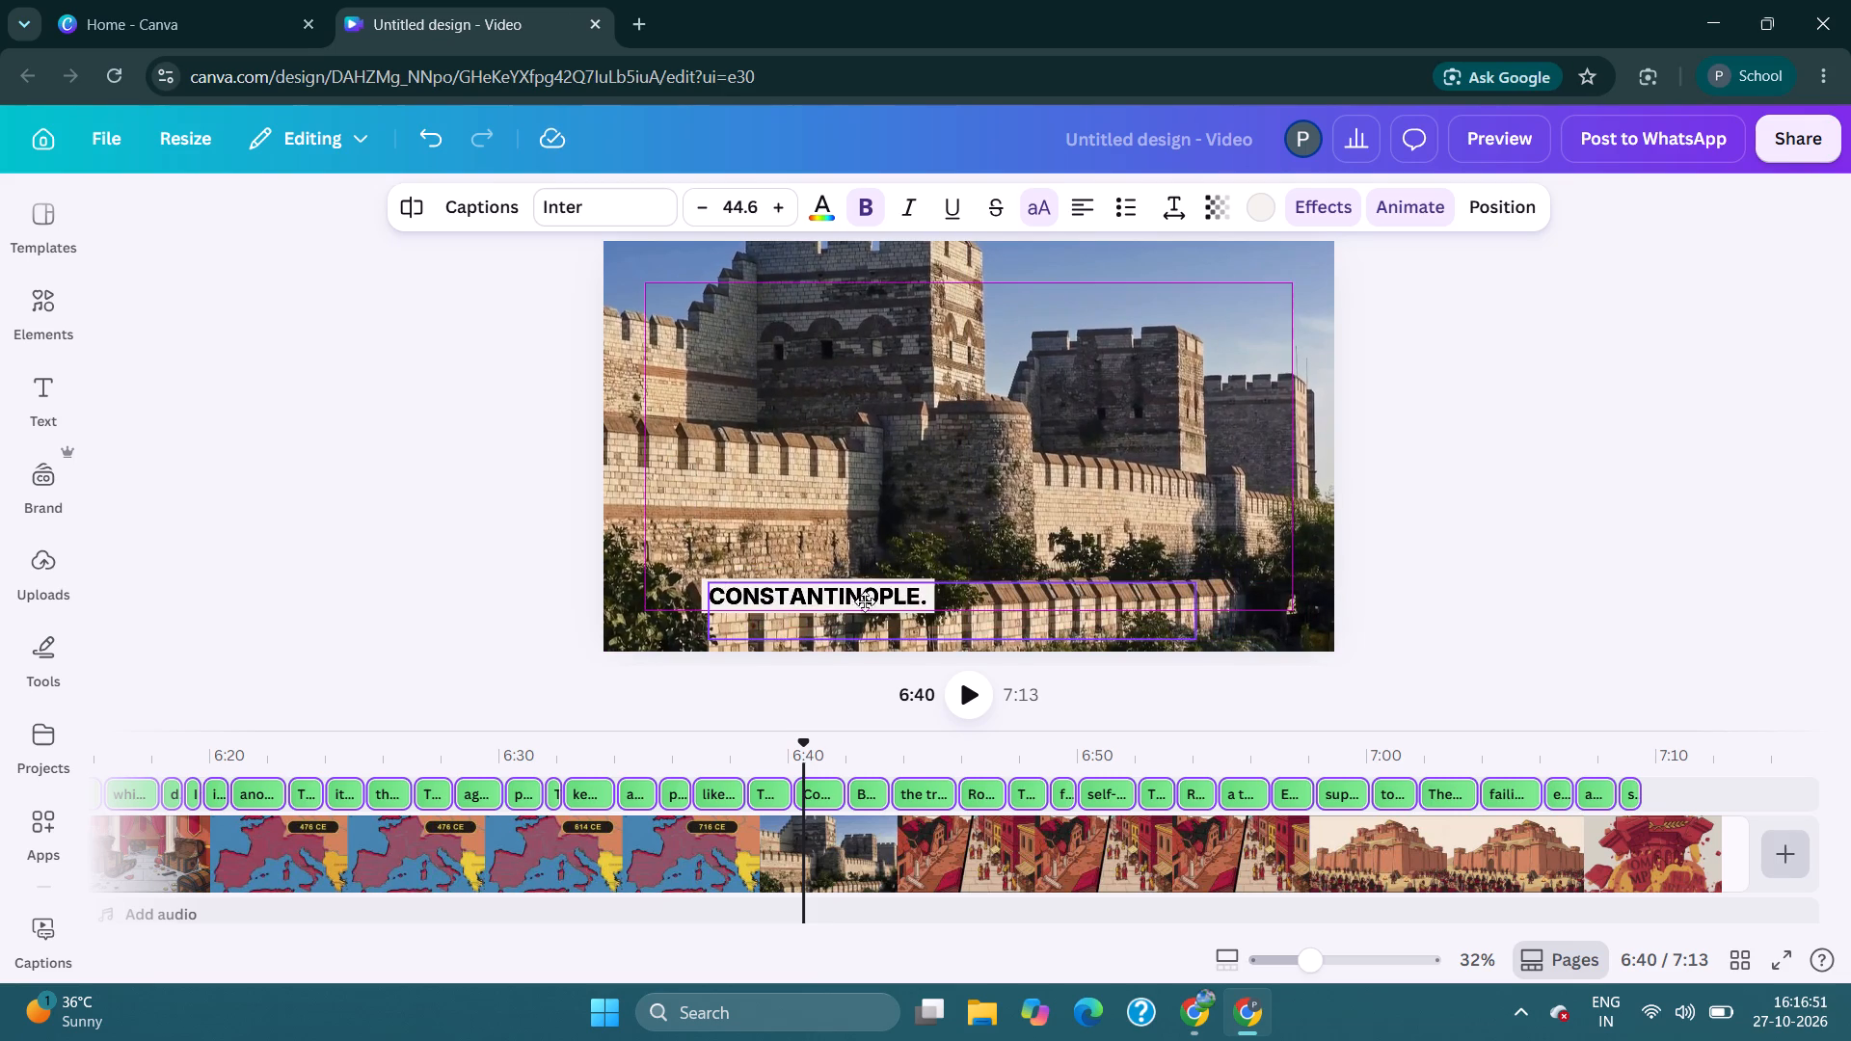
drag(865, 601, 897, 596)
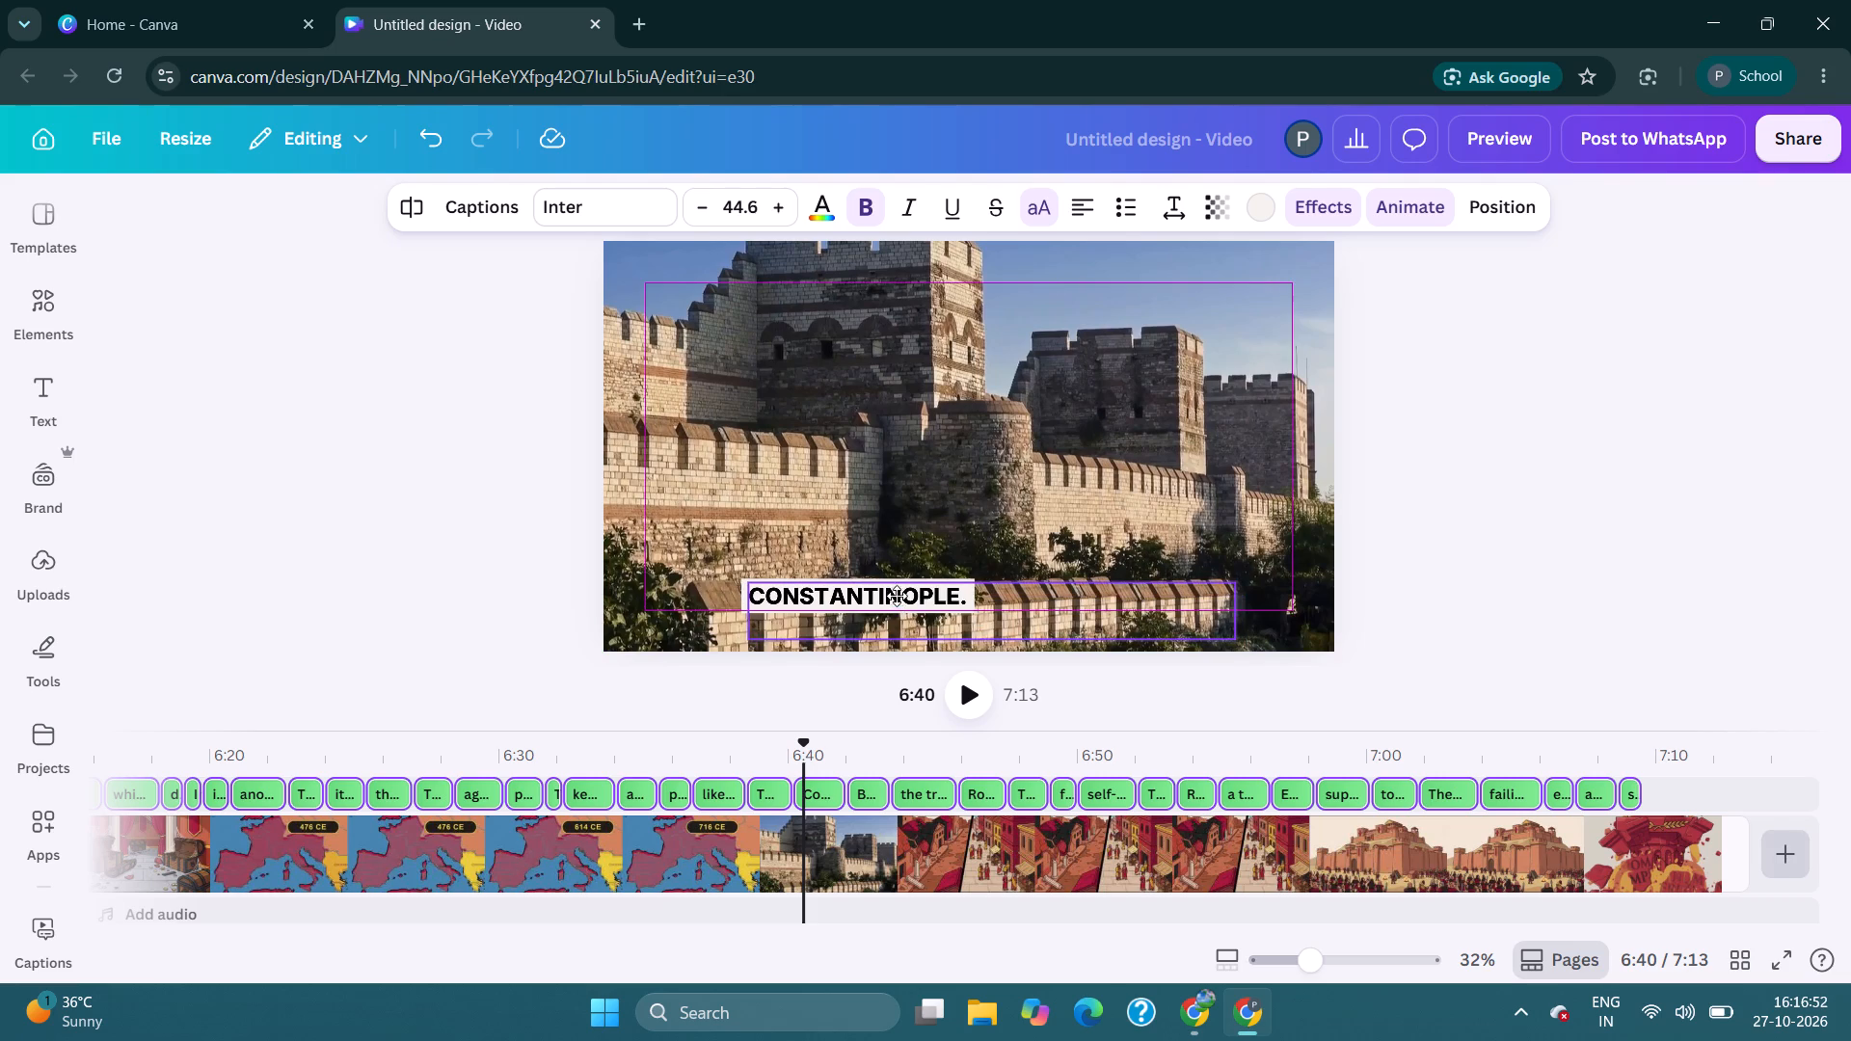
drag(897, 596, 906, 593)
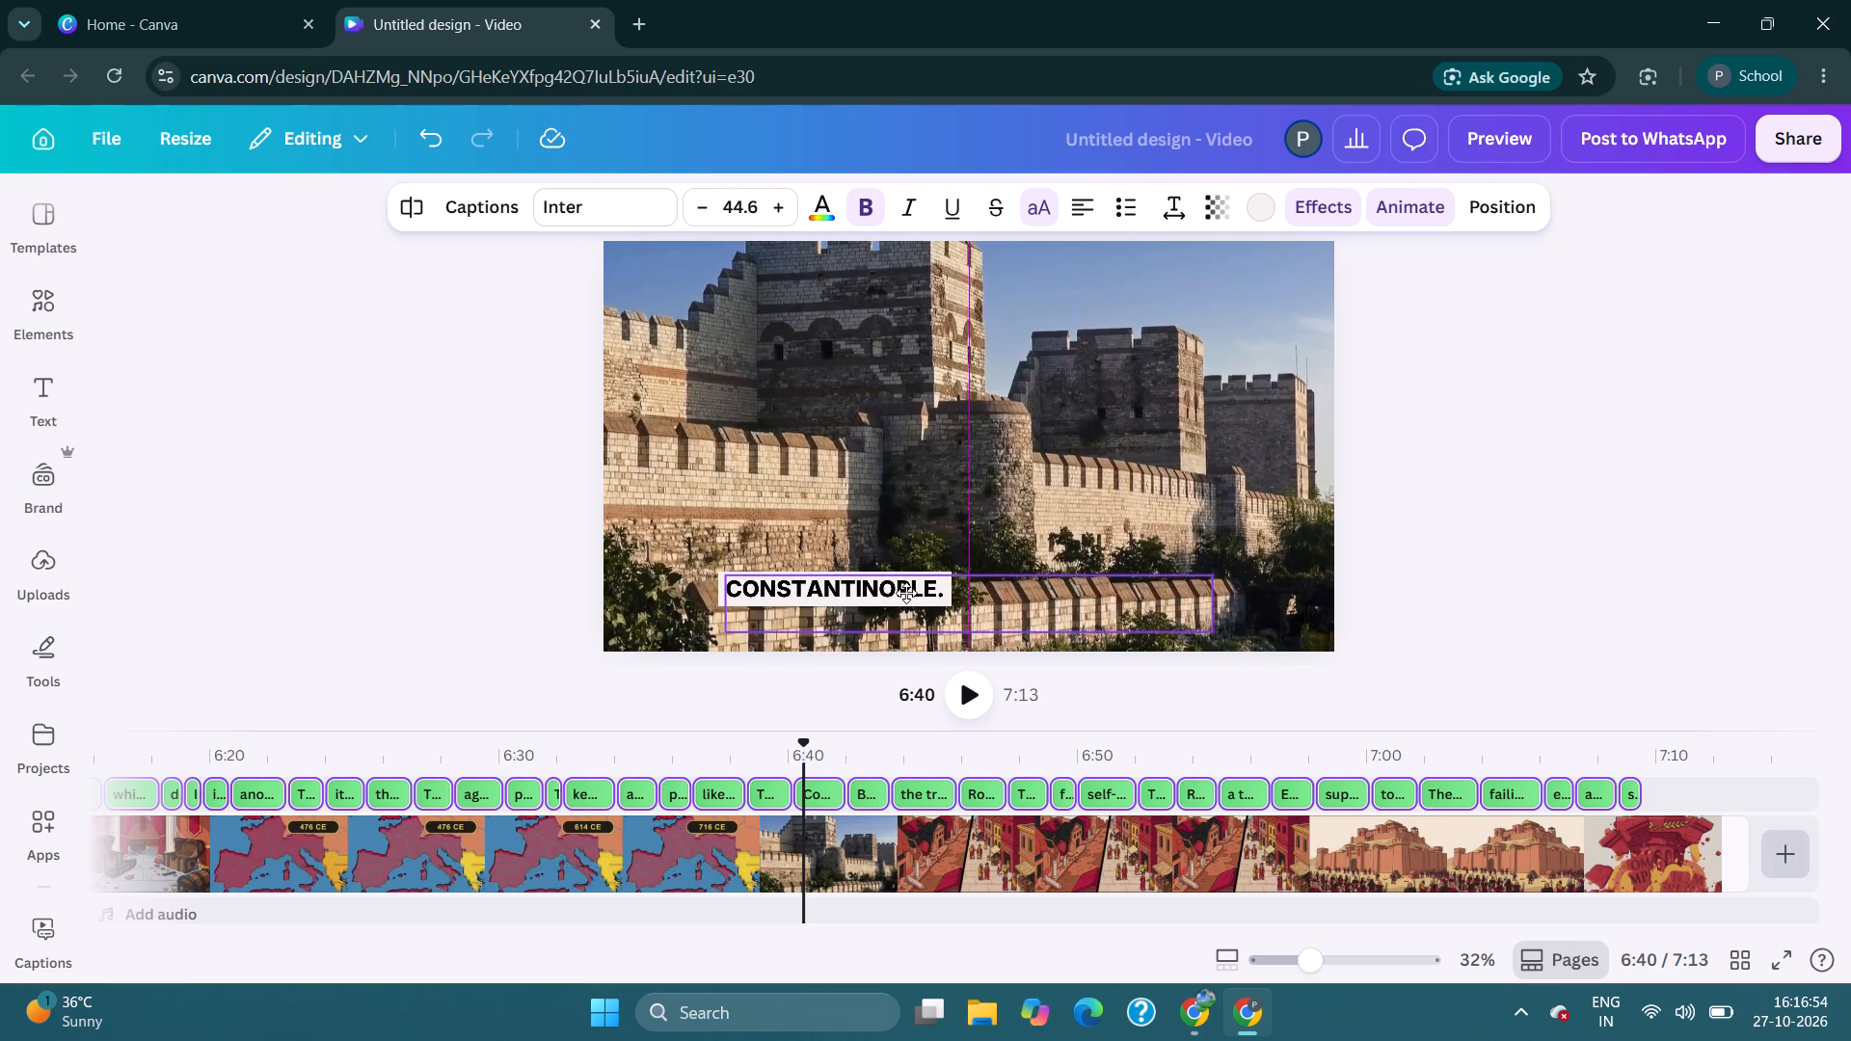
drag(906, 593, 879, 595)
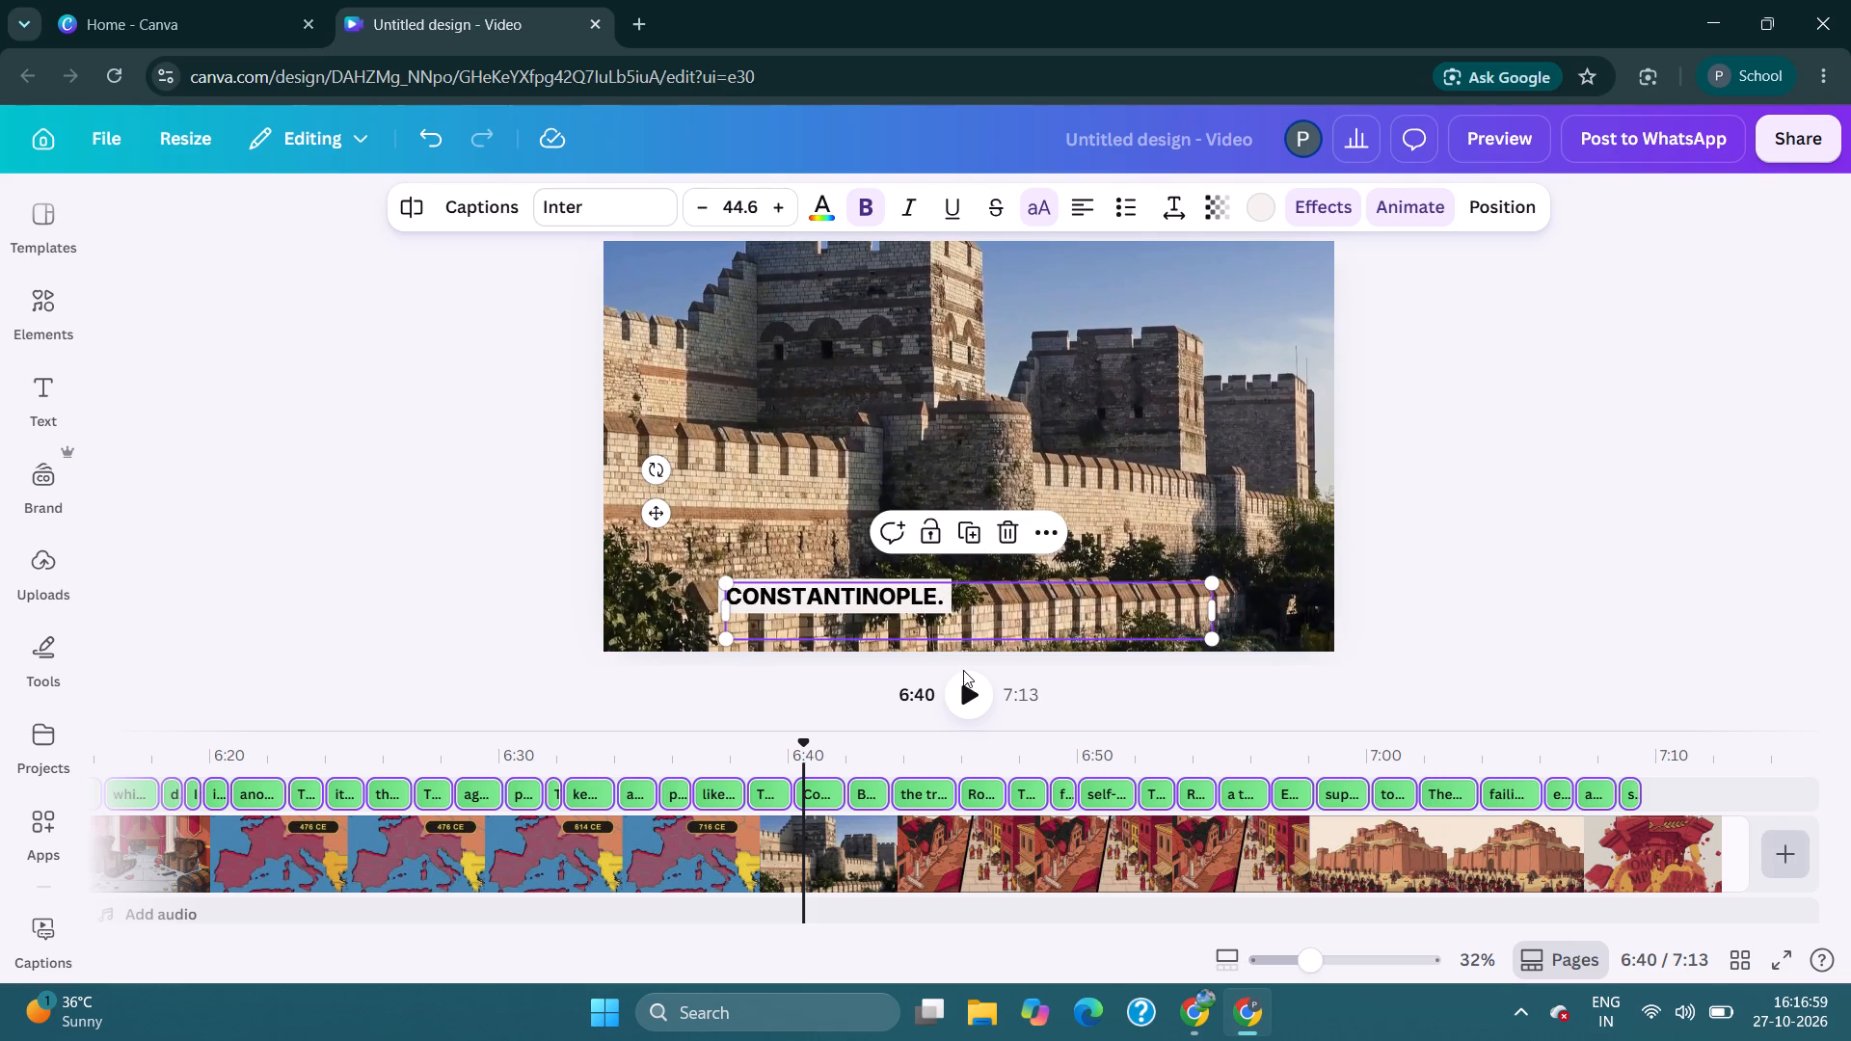
Play the captions on from 6:40 to 6:48, and shift all of them slightly right at the same height.
click(962, 684)
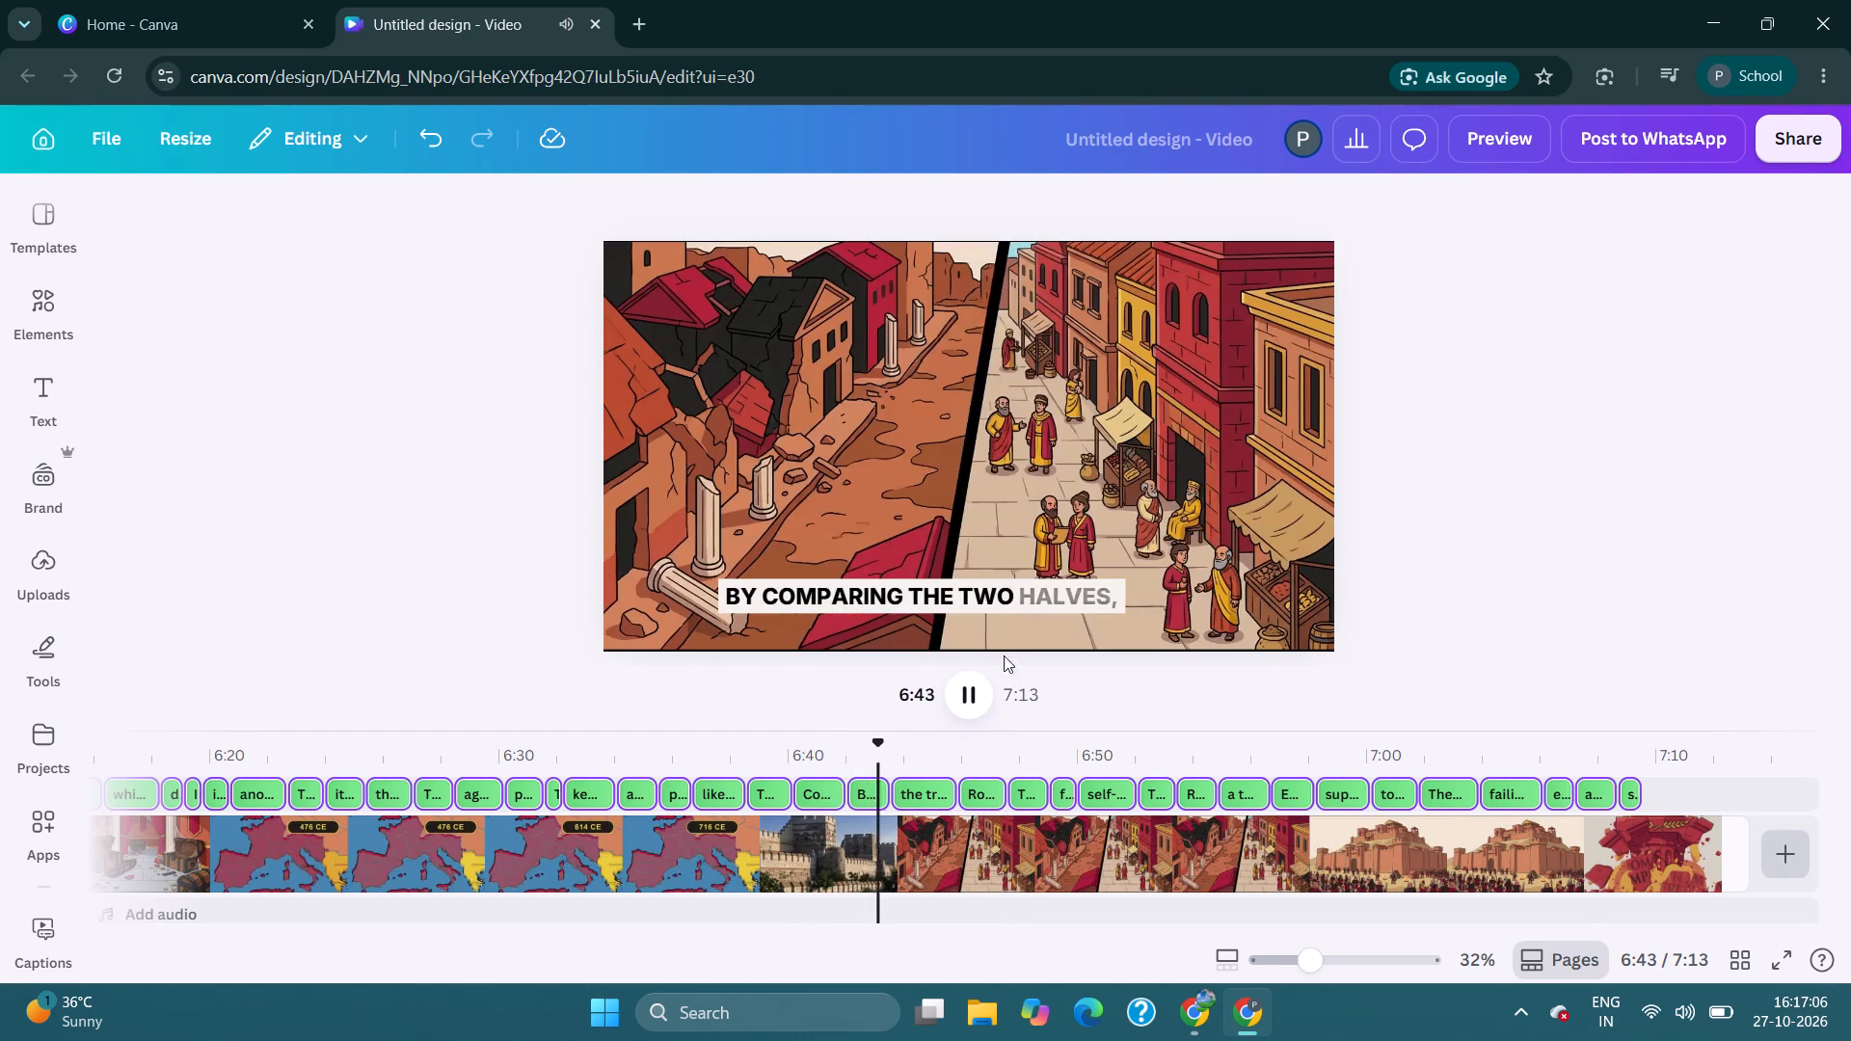
click(976, 703)
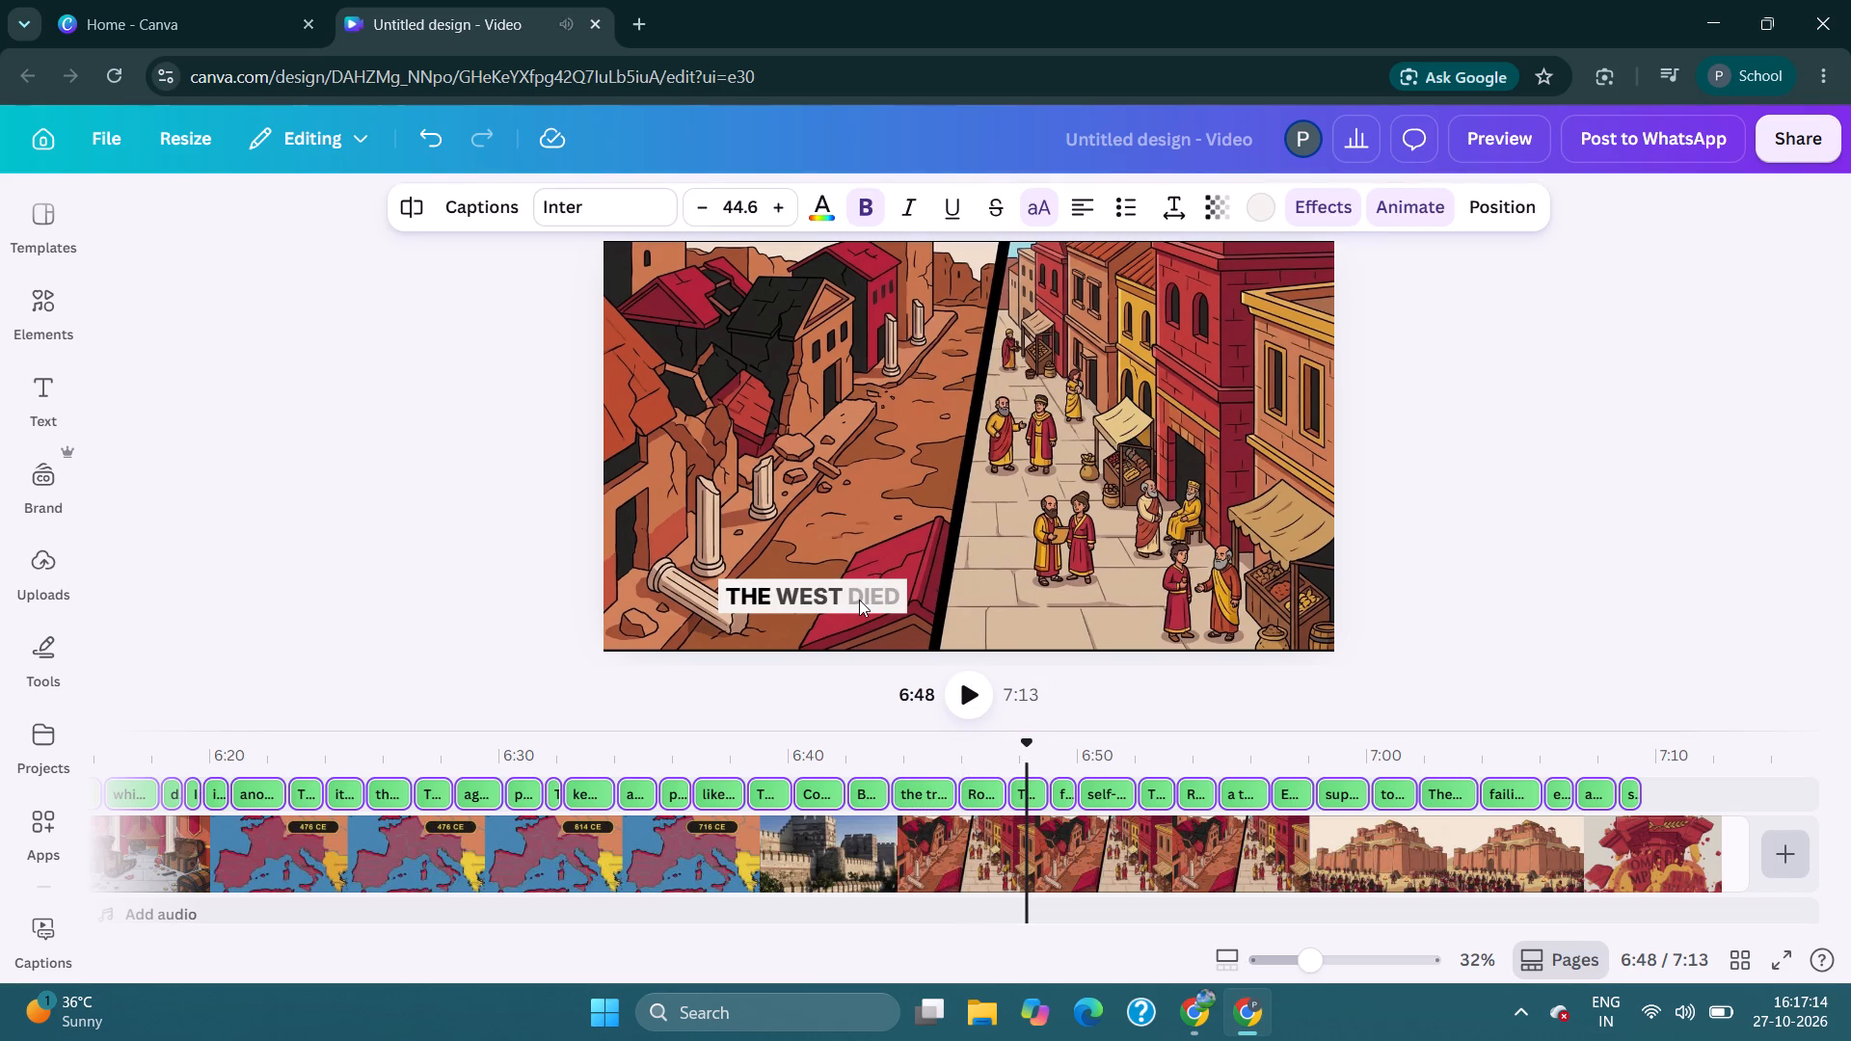
click(859, 600)
drag(859, 600, 877, 605)
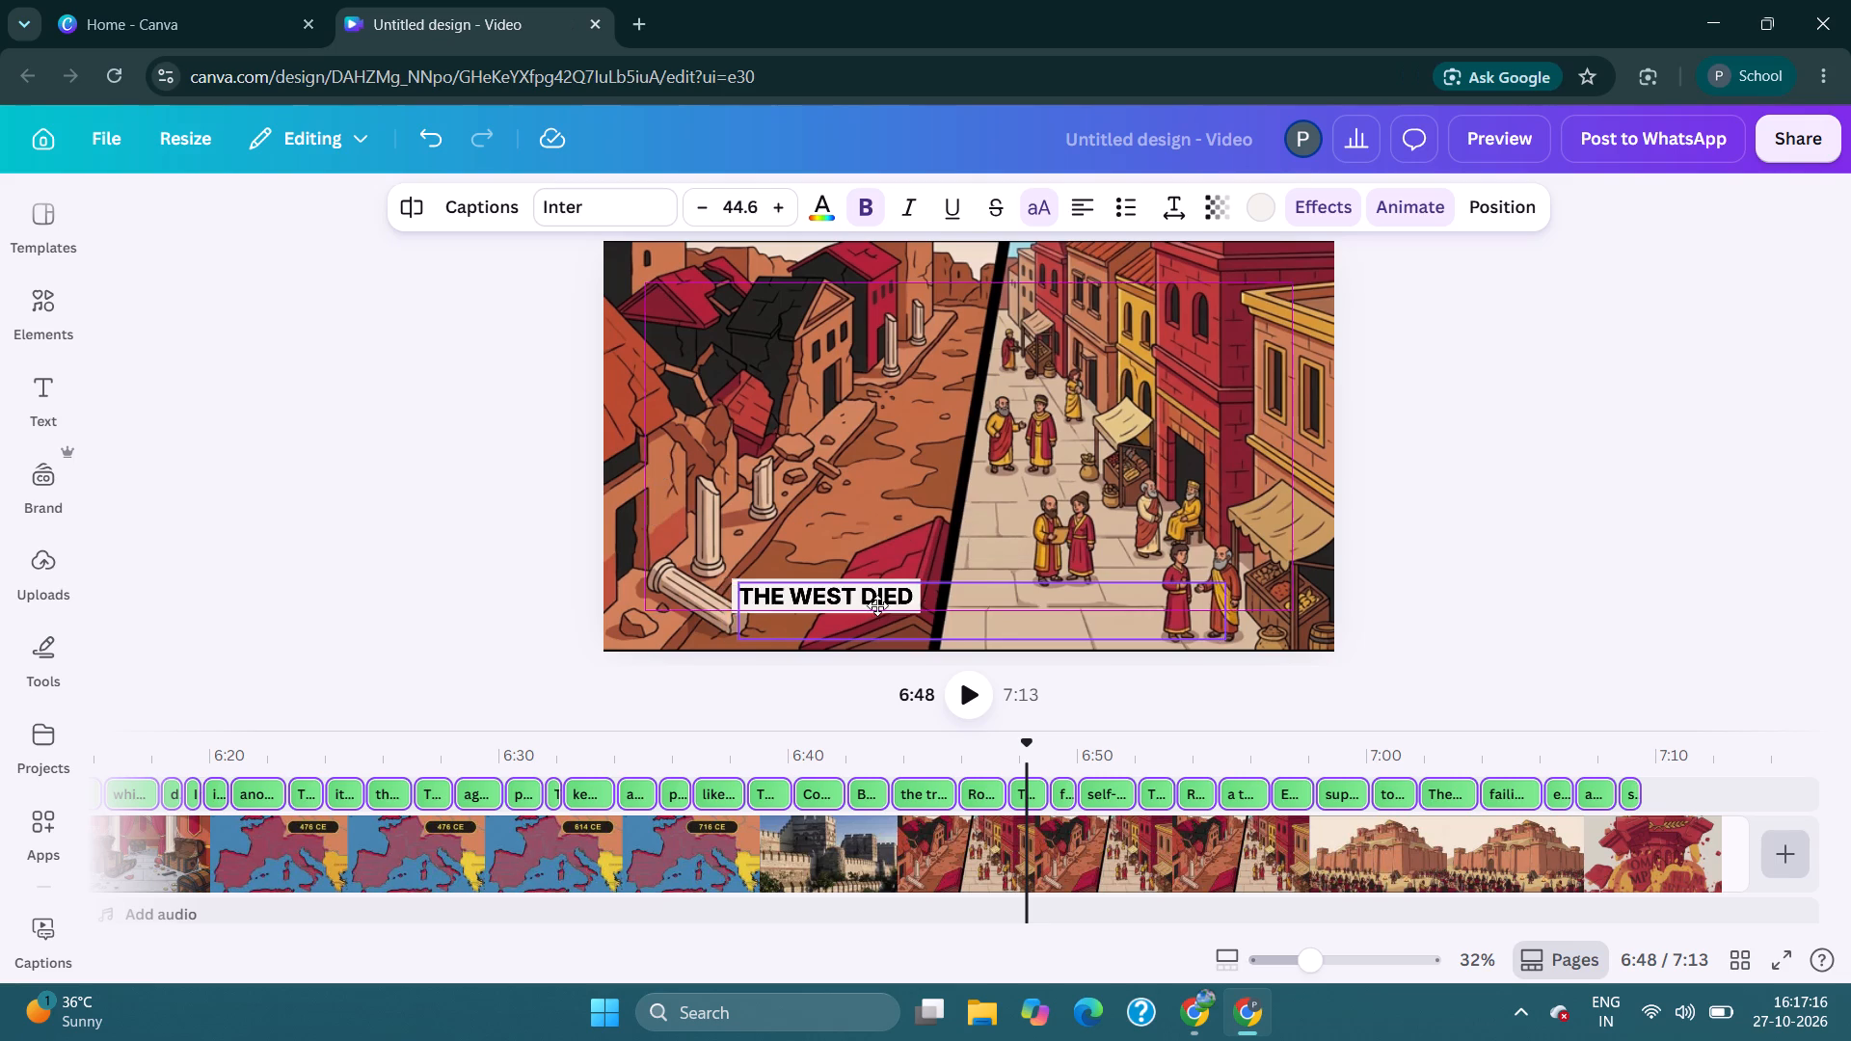
drag(877, 605, 871, 601)
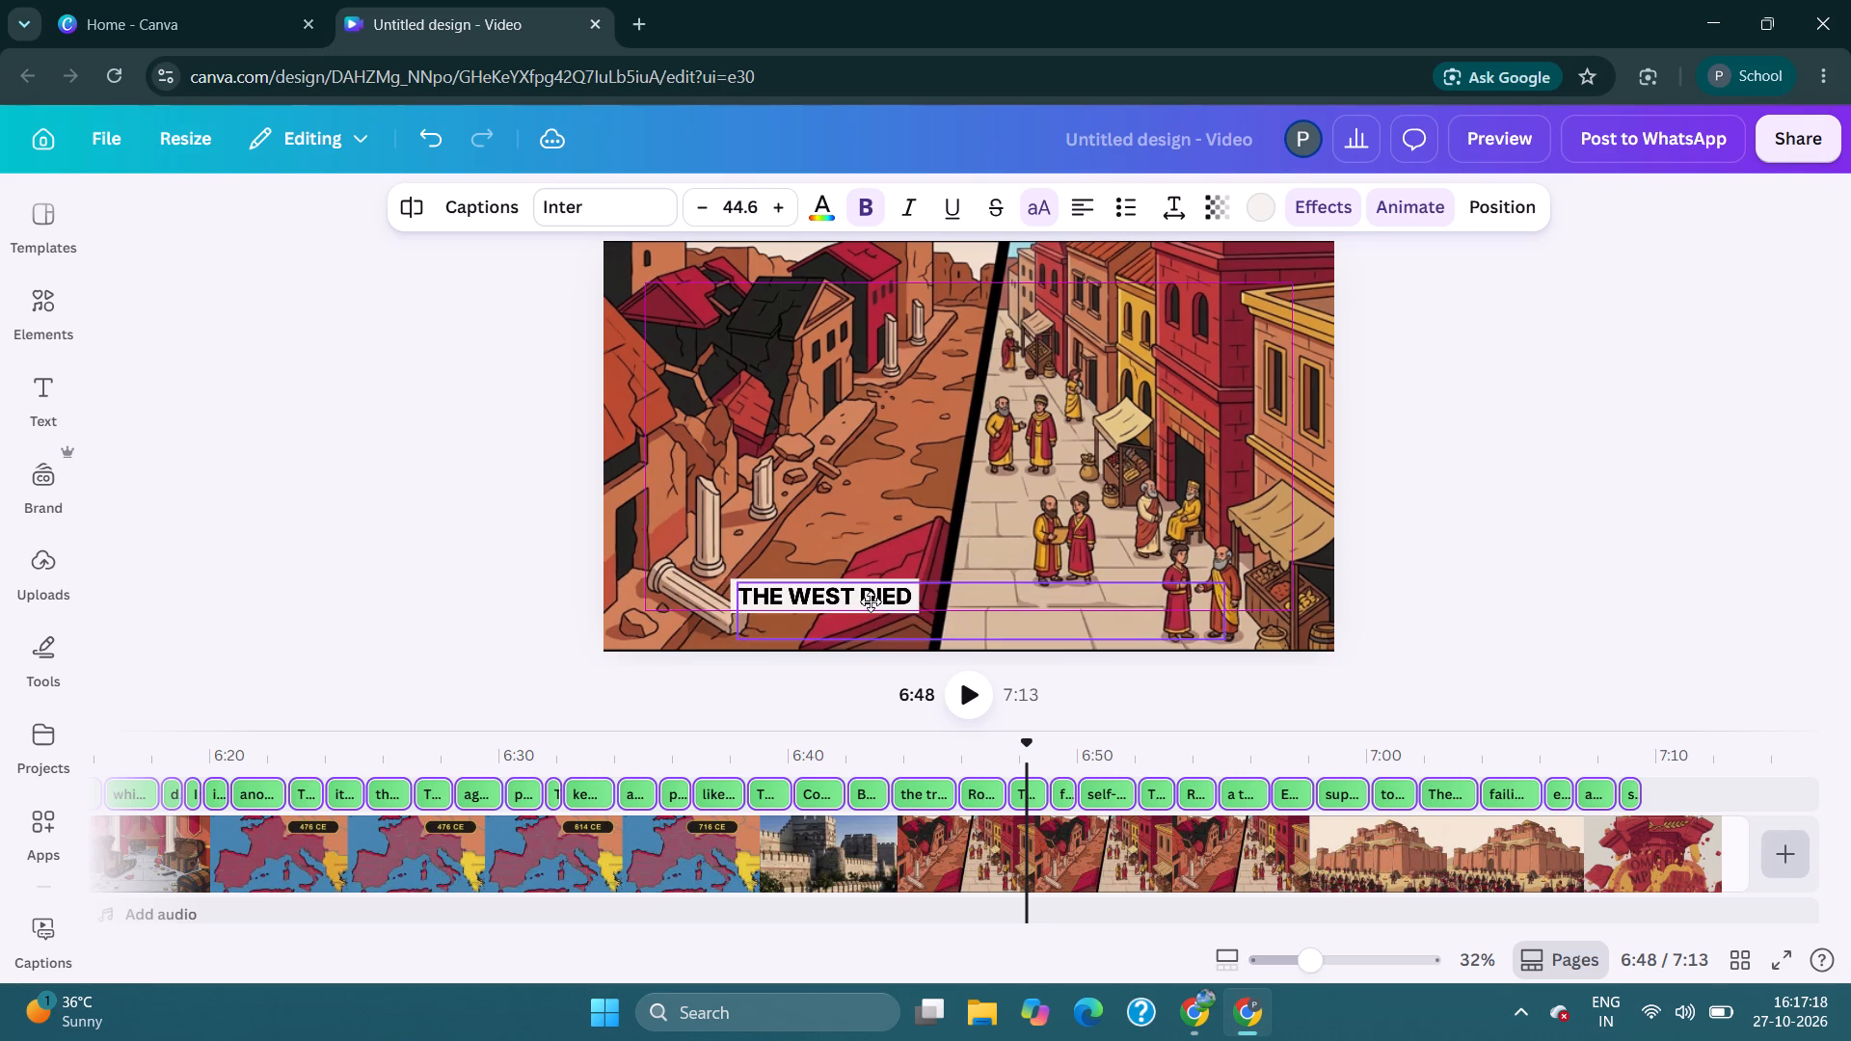
drag(871, 601, 849, 598)
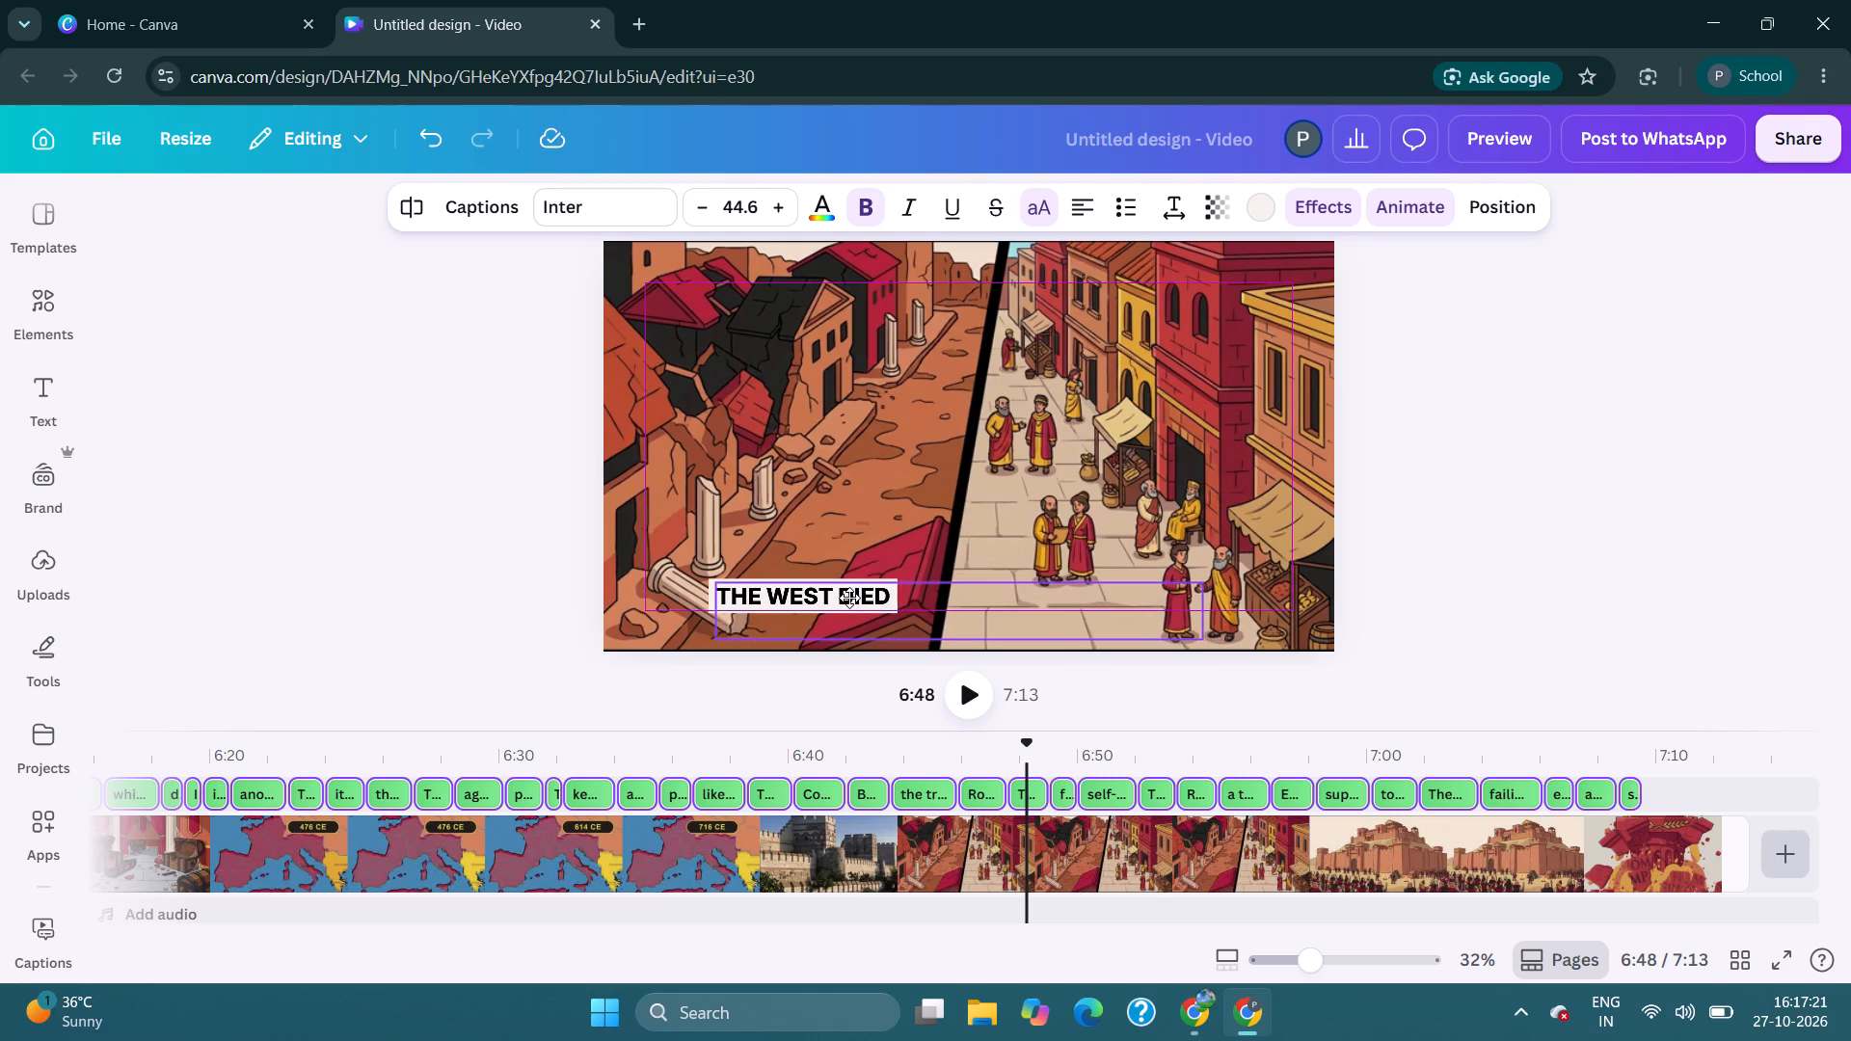
drag(849, 598, 878, 599)
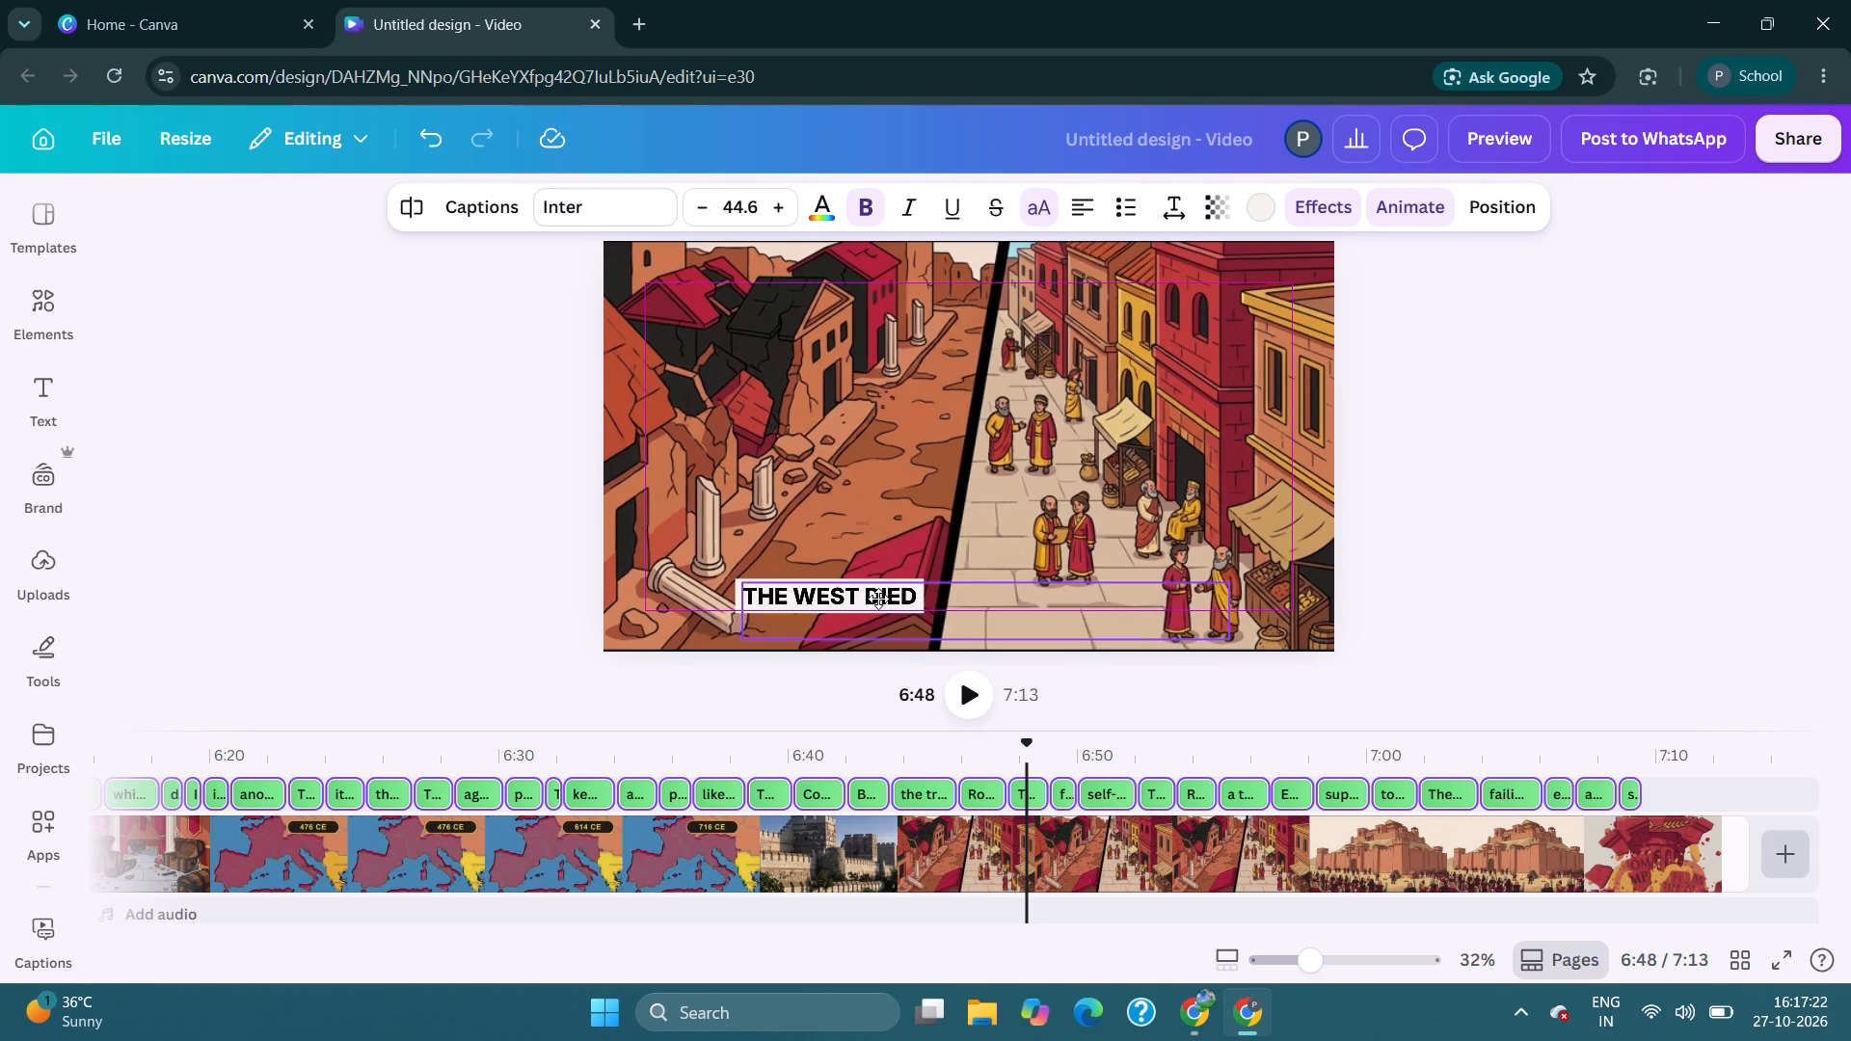
drag(878, 599, 879, 599)
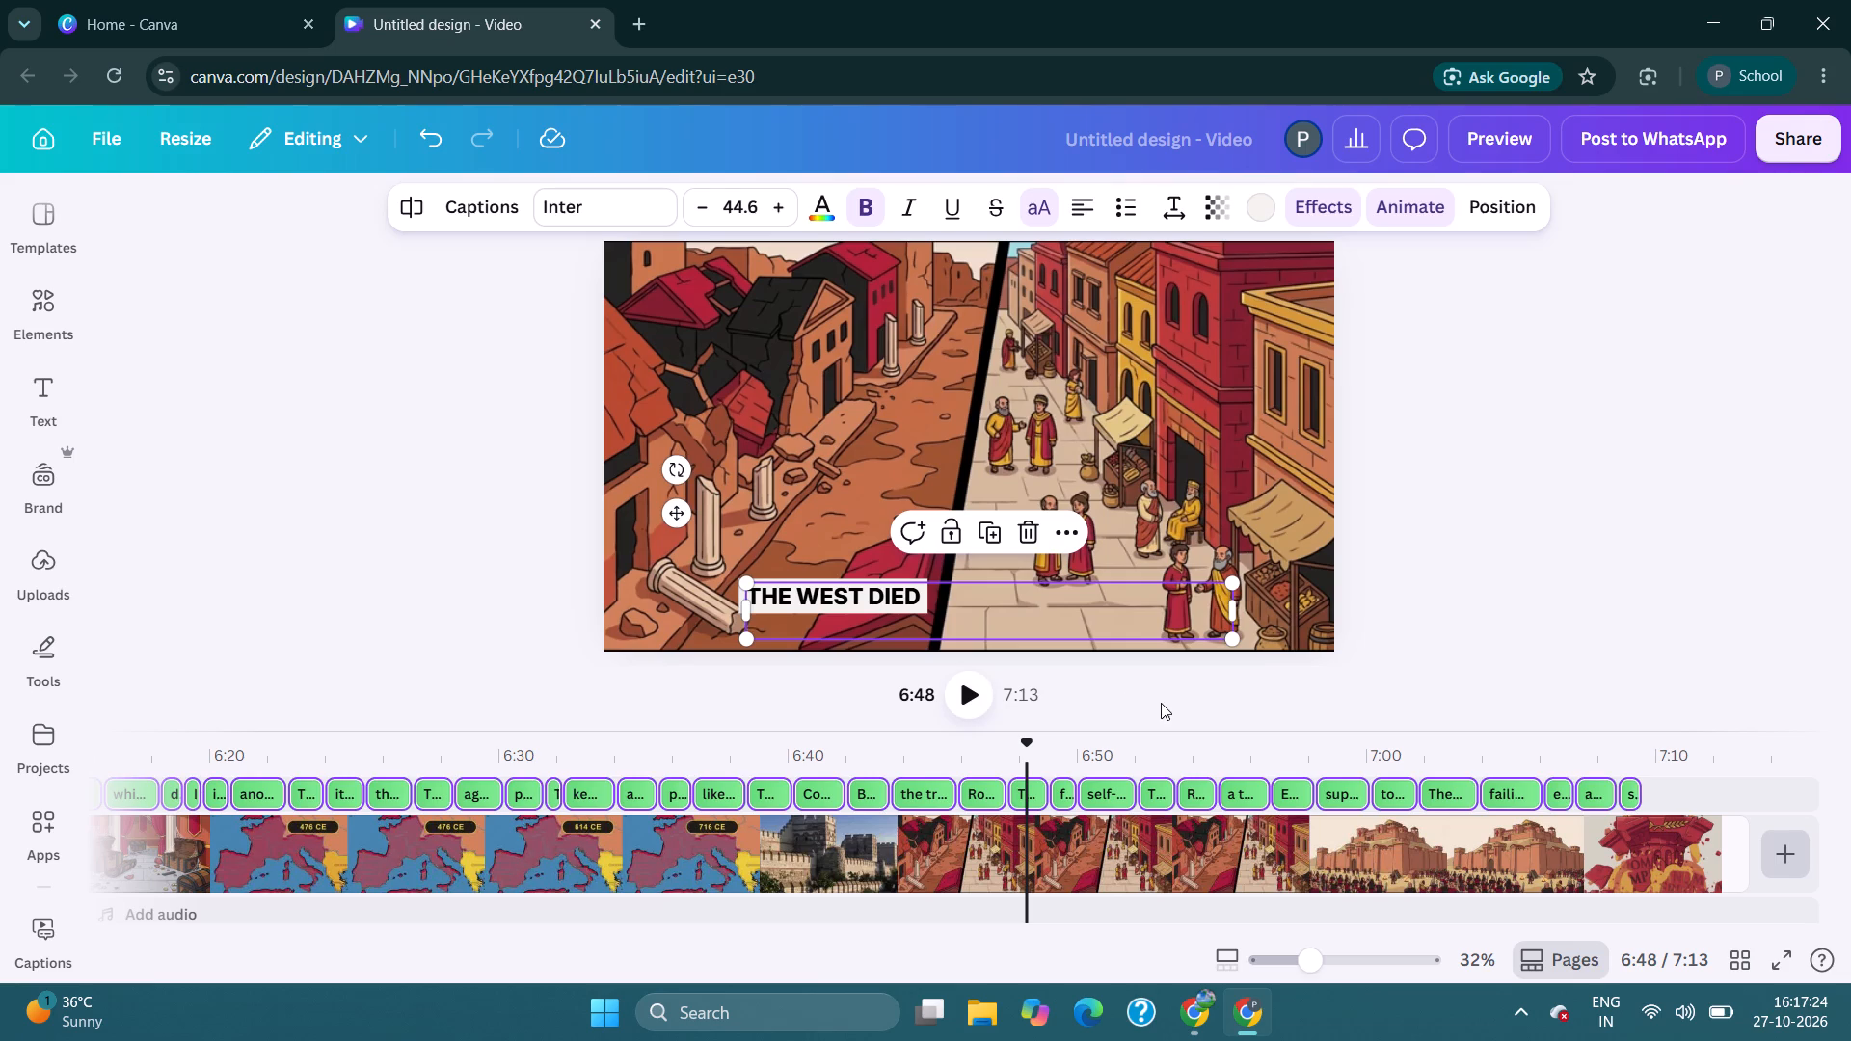
click(1161, 703)
Play the repositioned captions from 6:48 to about 6:56.
click(968, 686)
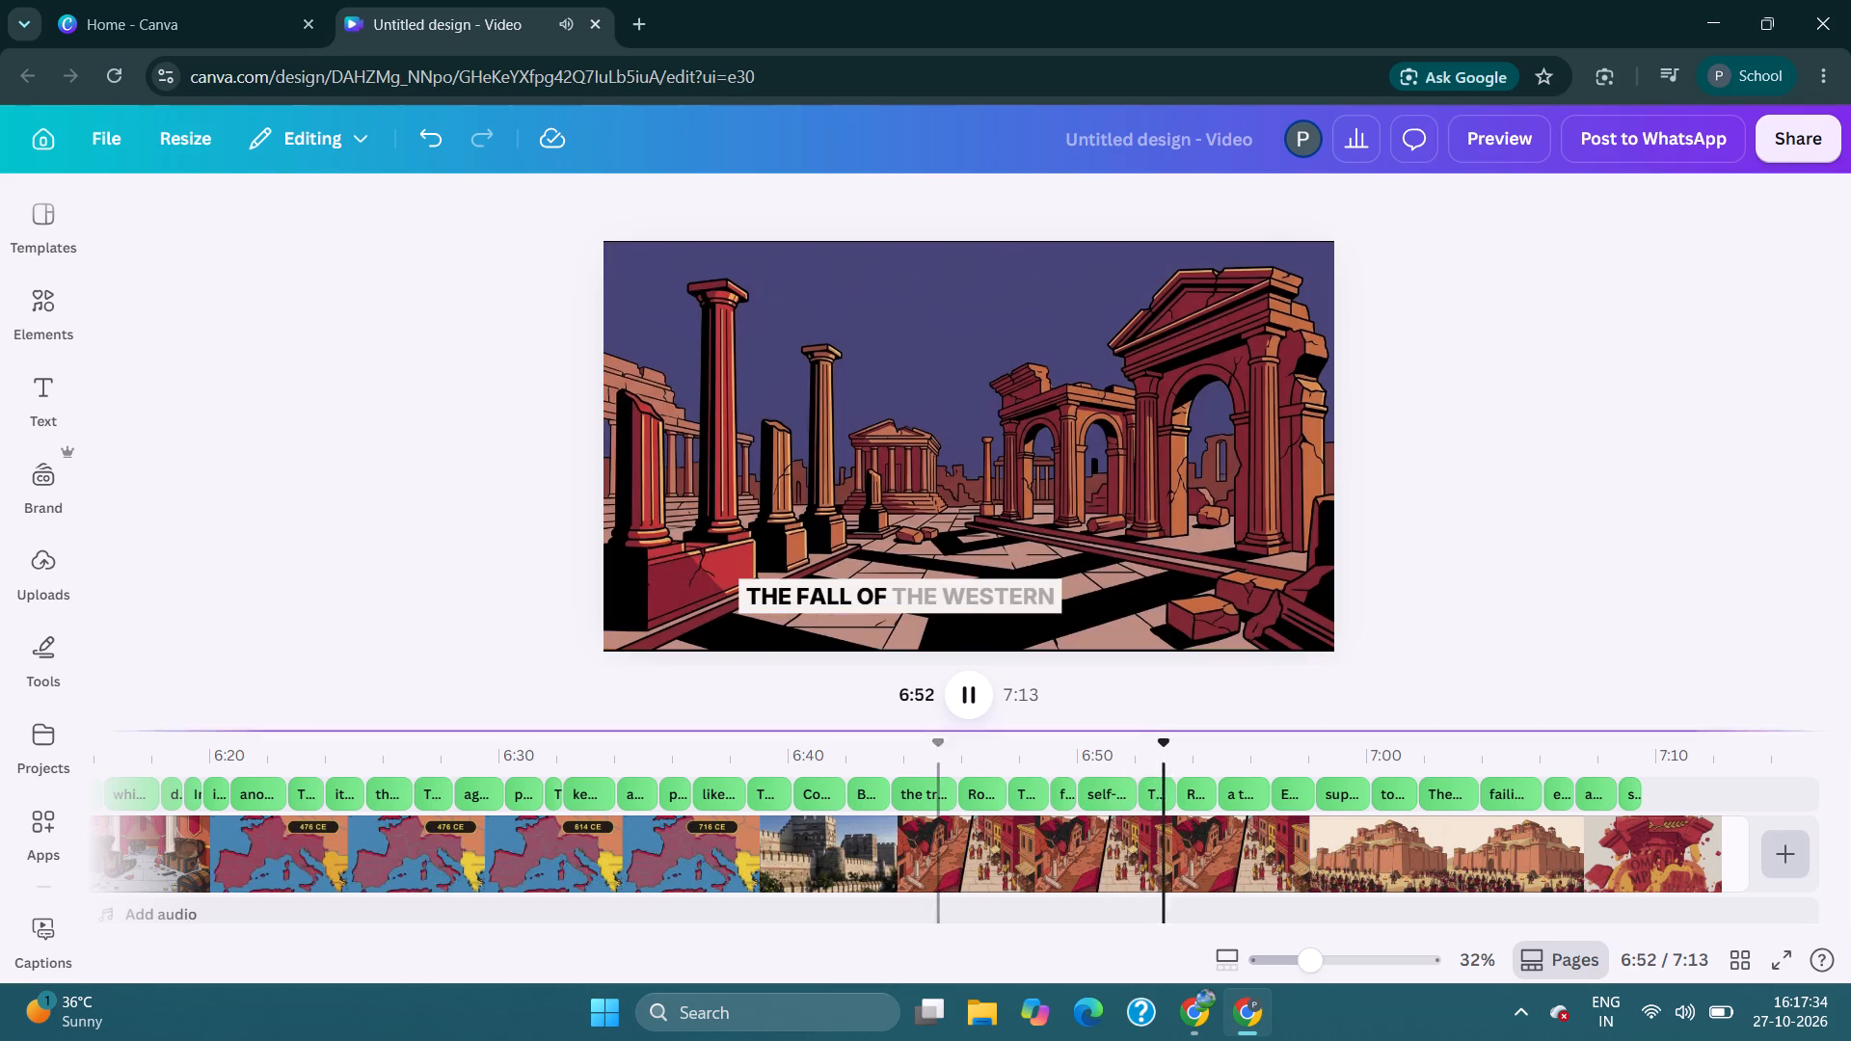
click(955, 695)
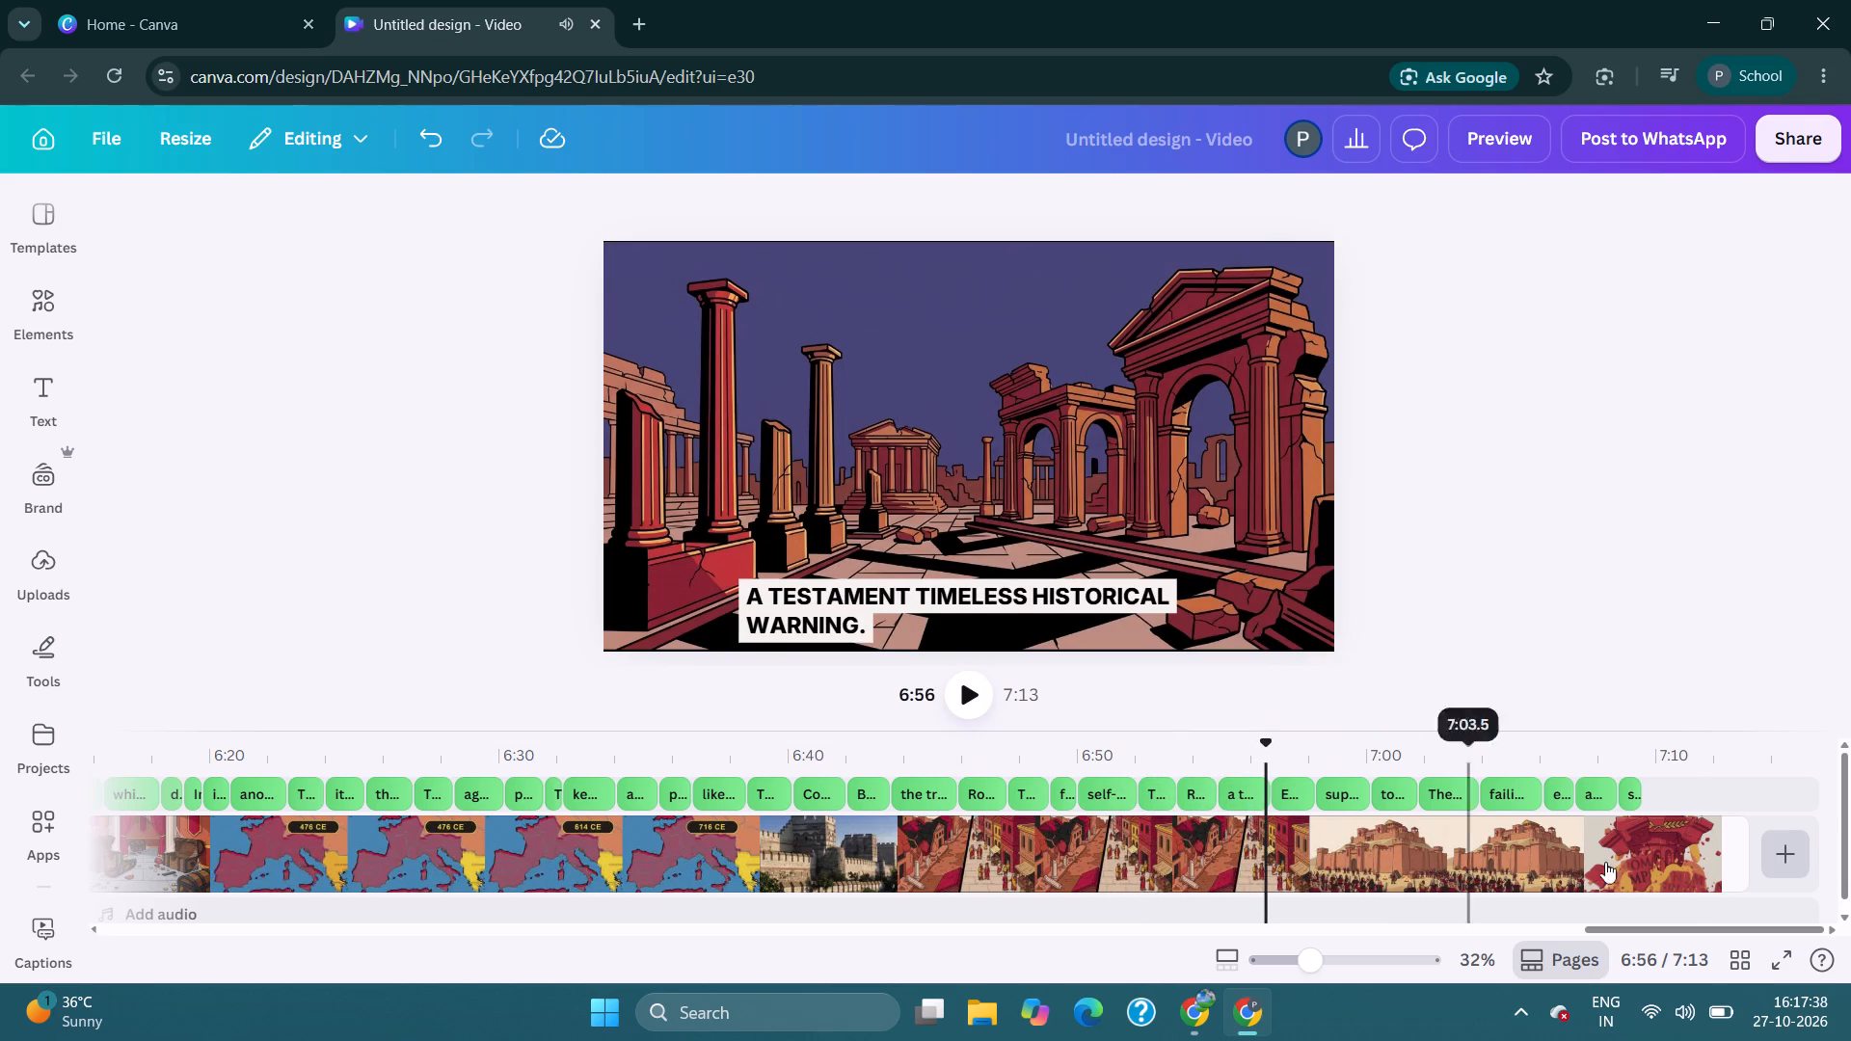
Locate where the closing Gemini Notebook logo starts, and trim the end of the video clip back to about 7:10.
click(1695, 876)
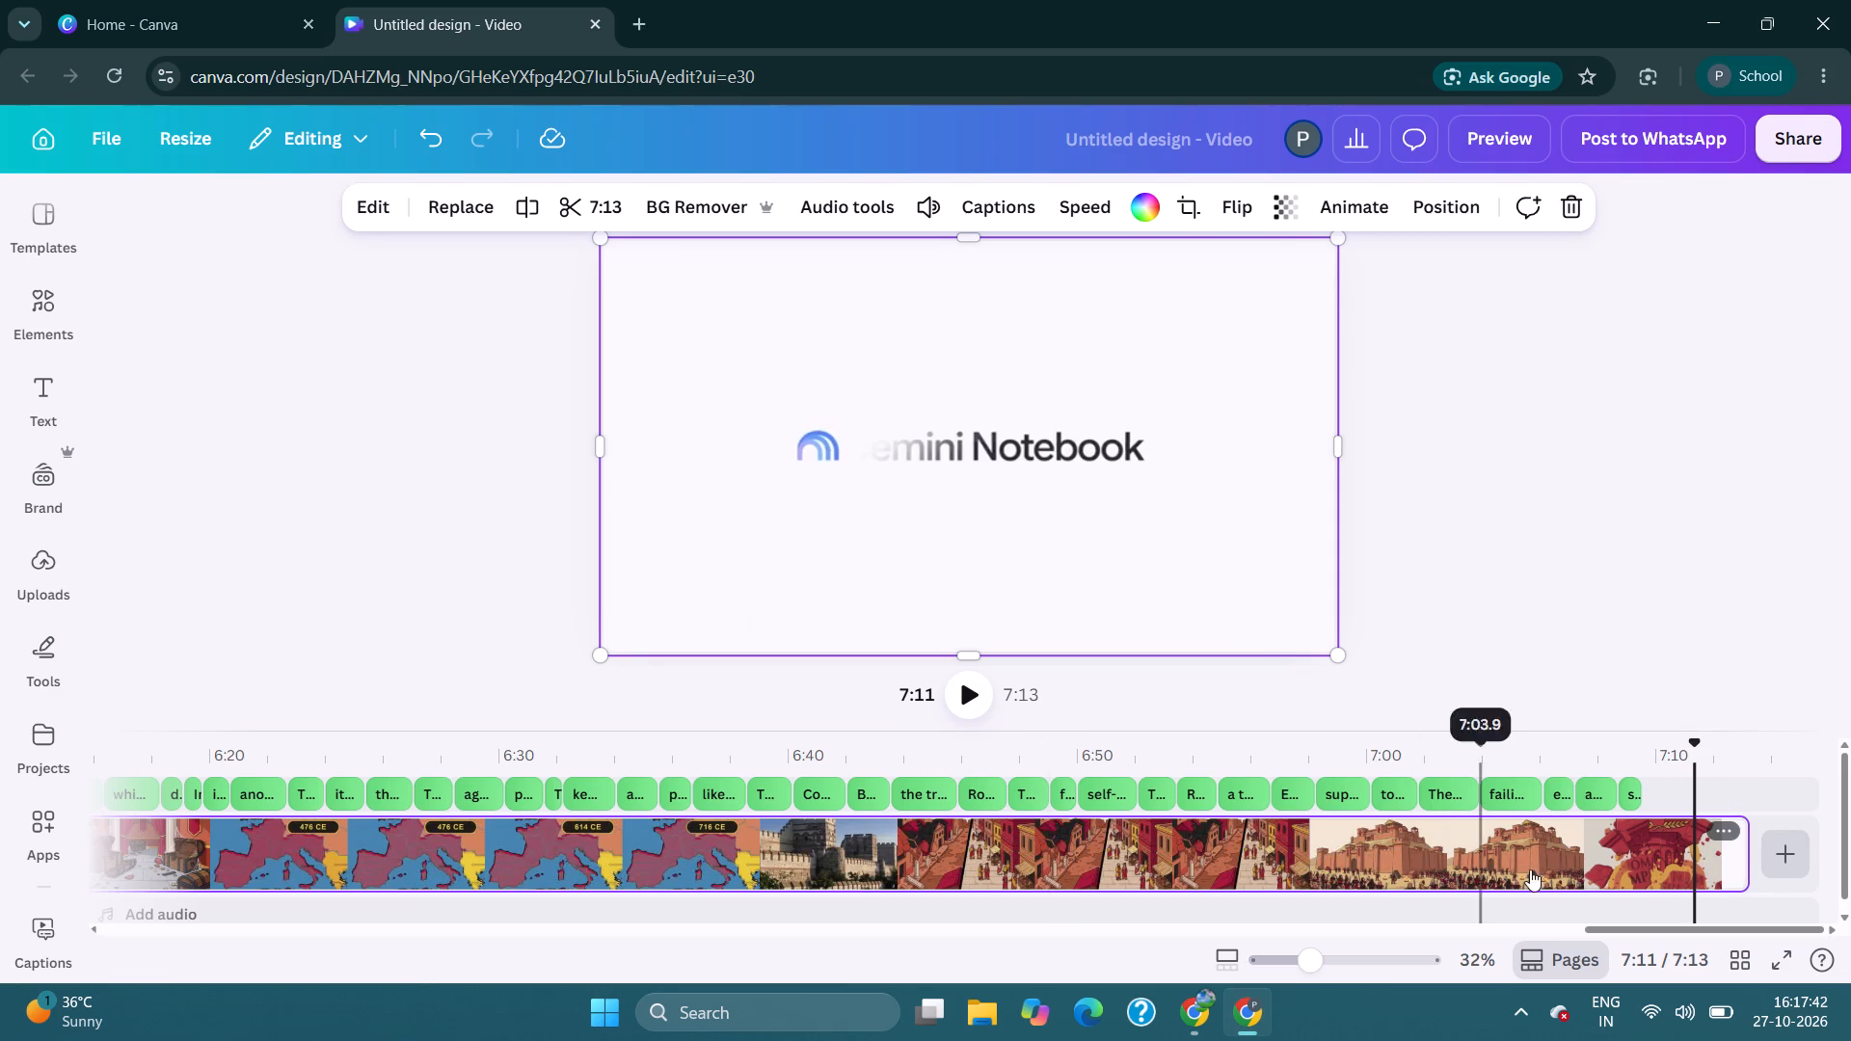
click(1676, 879)
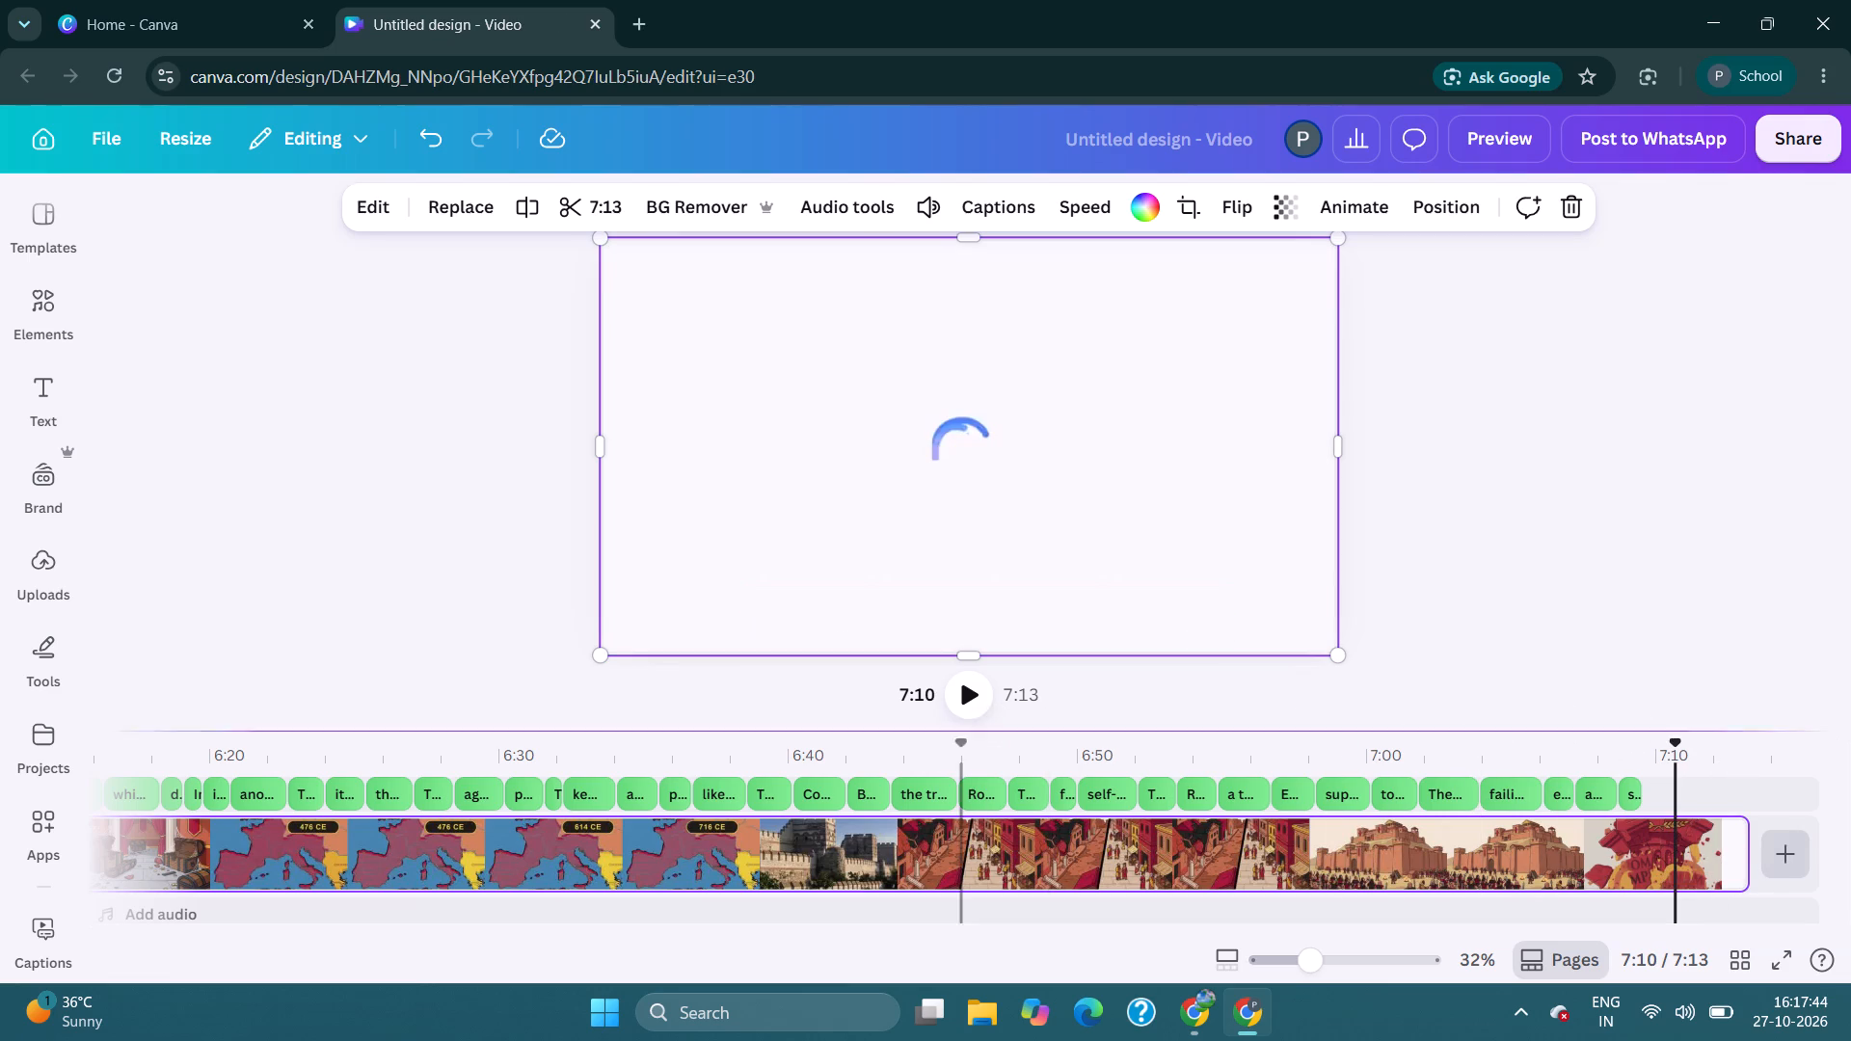
click(970, 707)
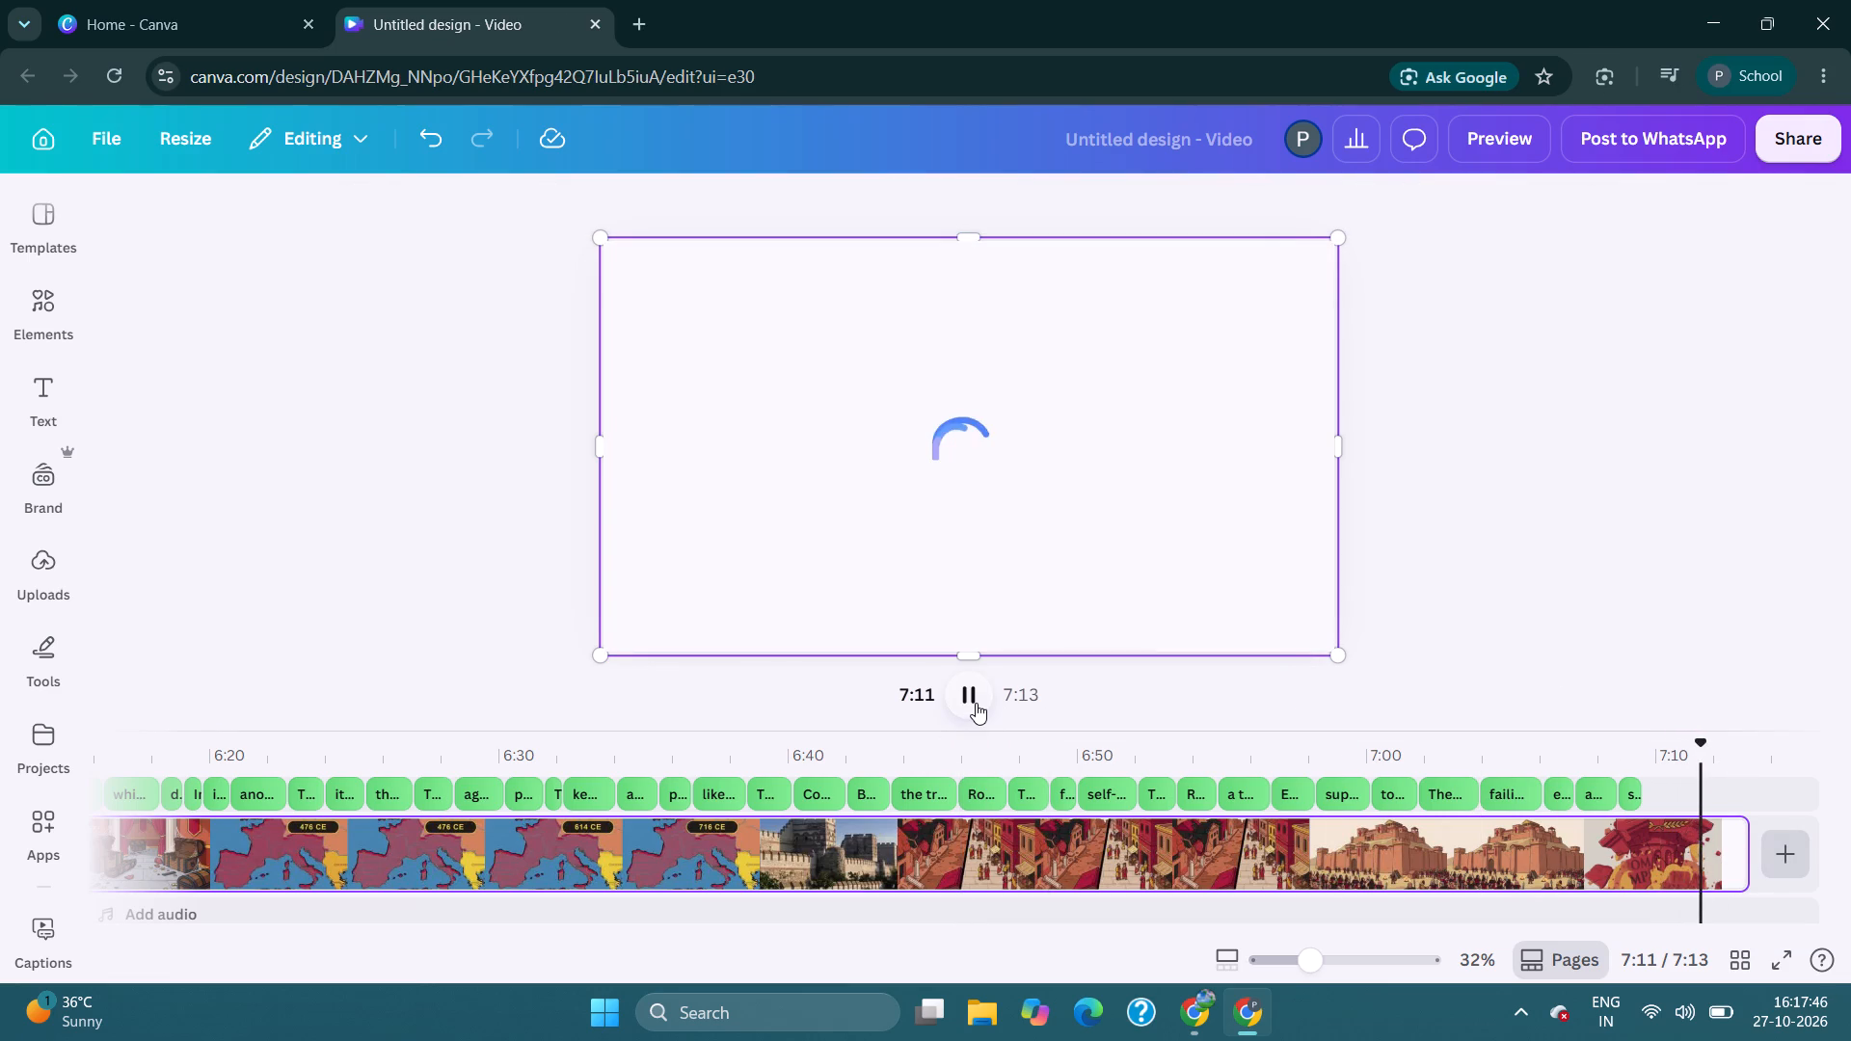
click(1659, 888)
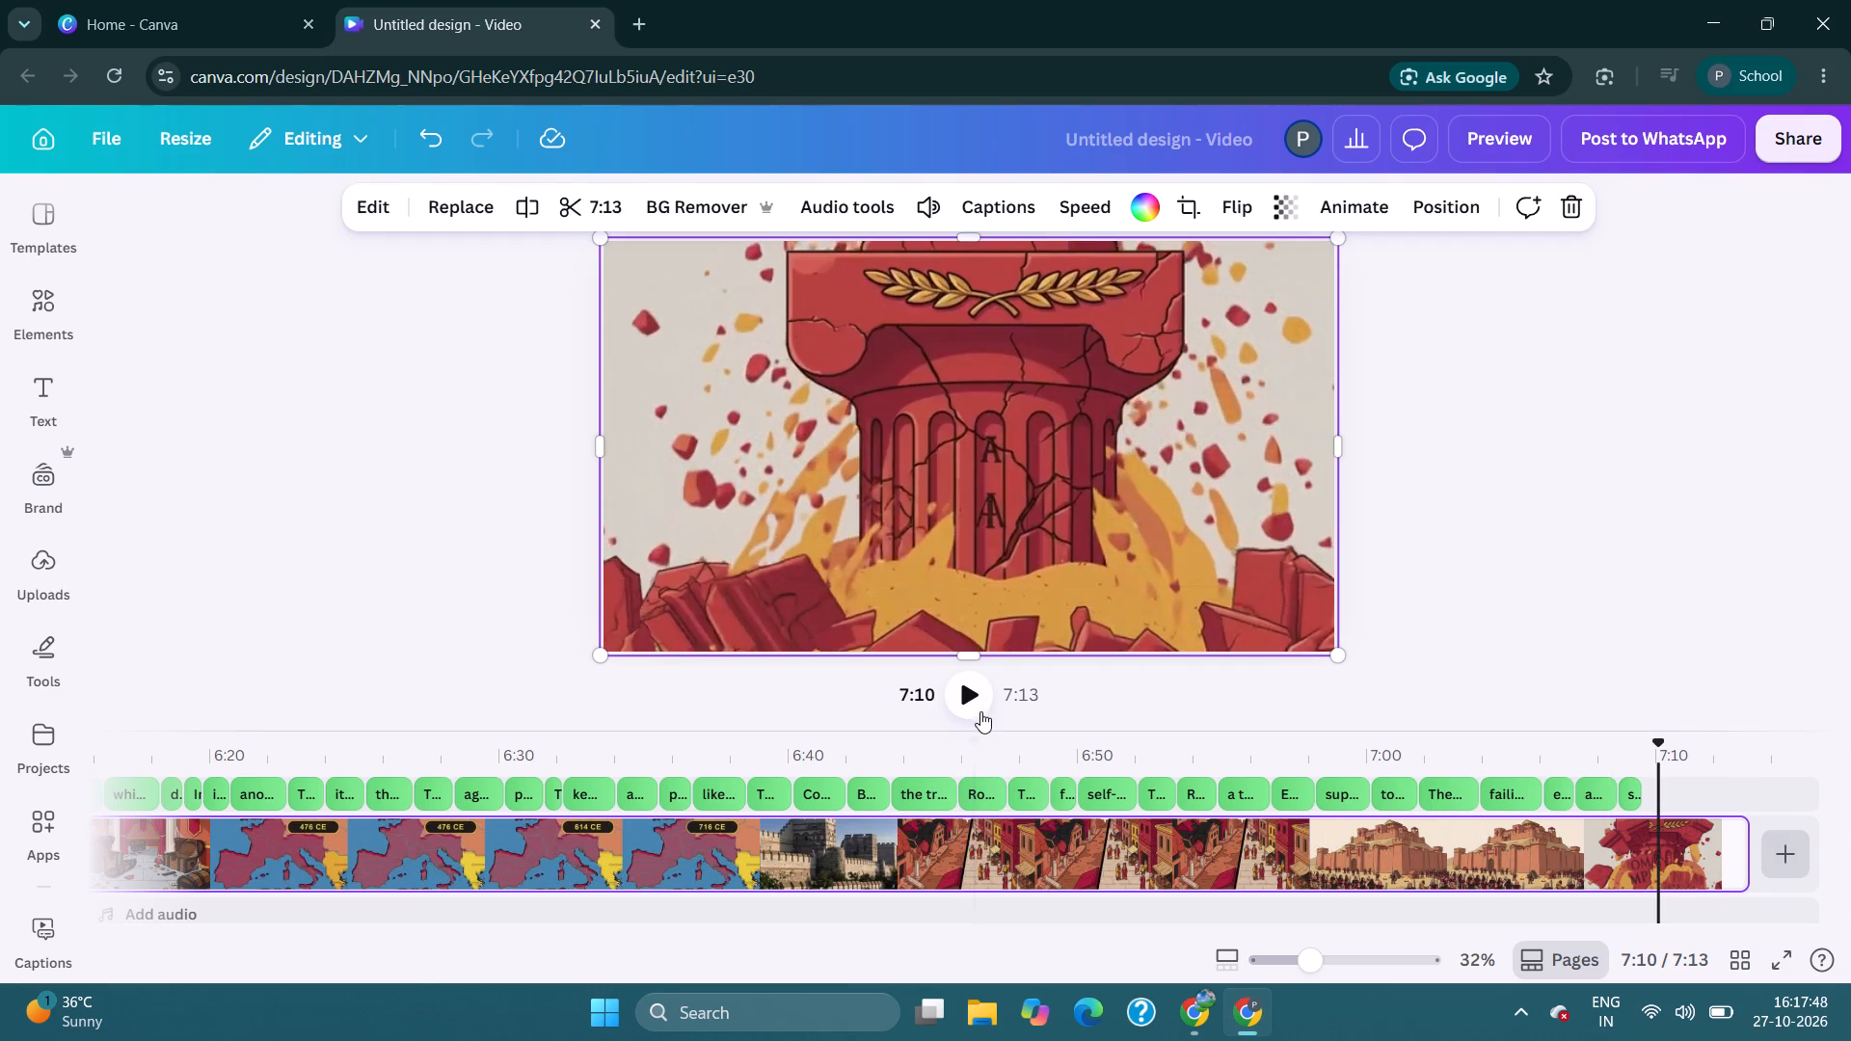
click(979, 704)
click(979, 704)
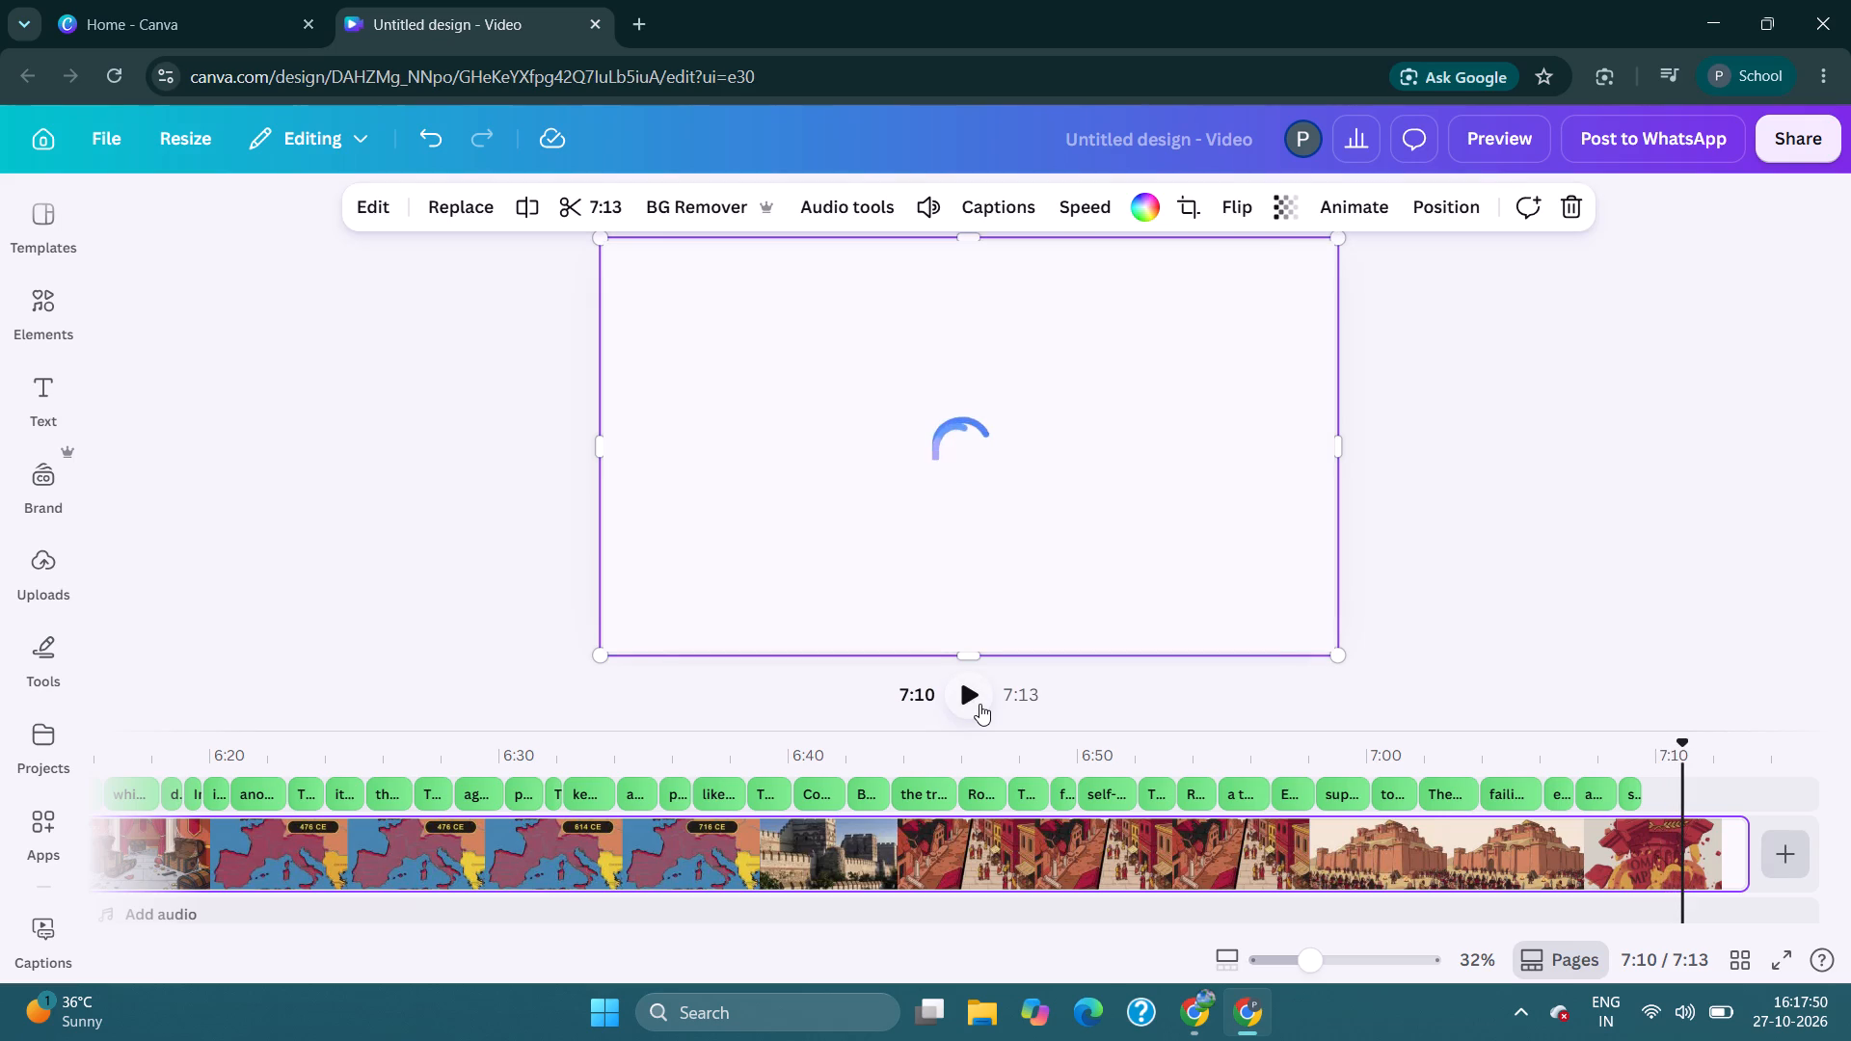
drag(1737, 855, 1692, 860)
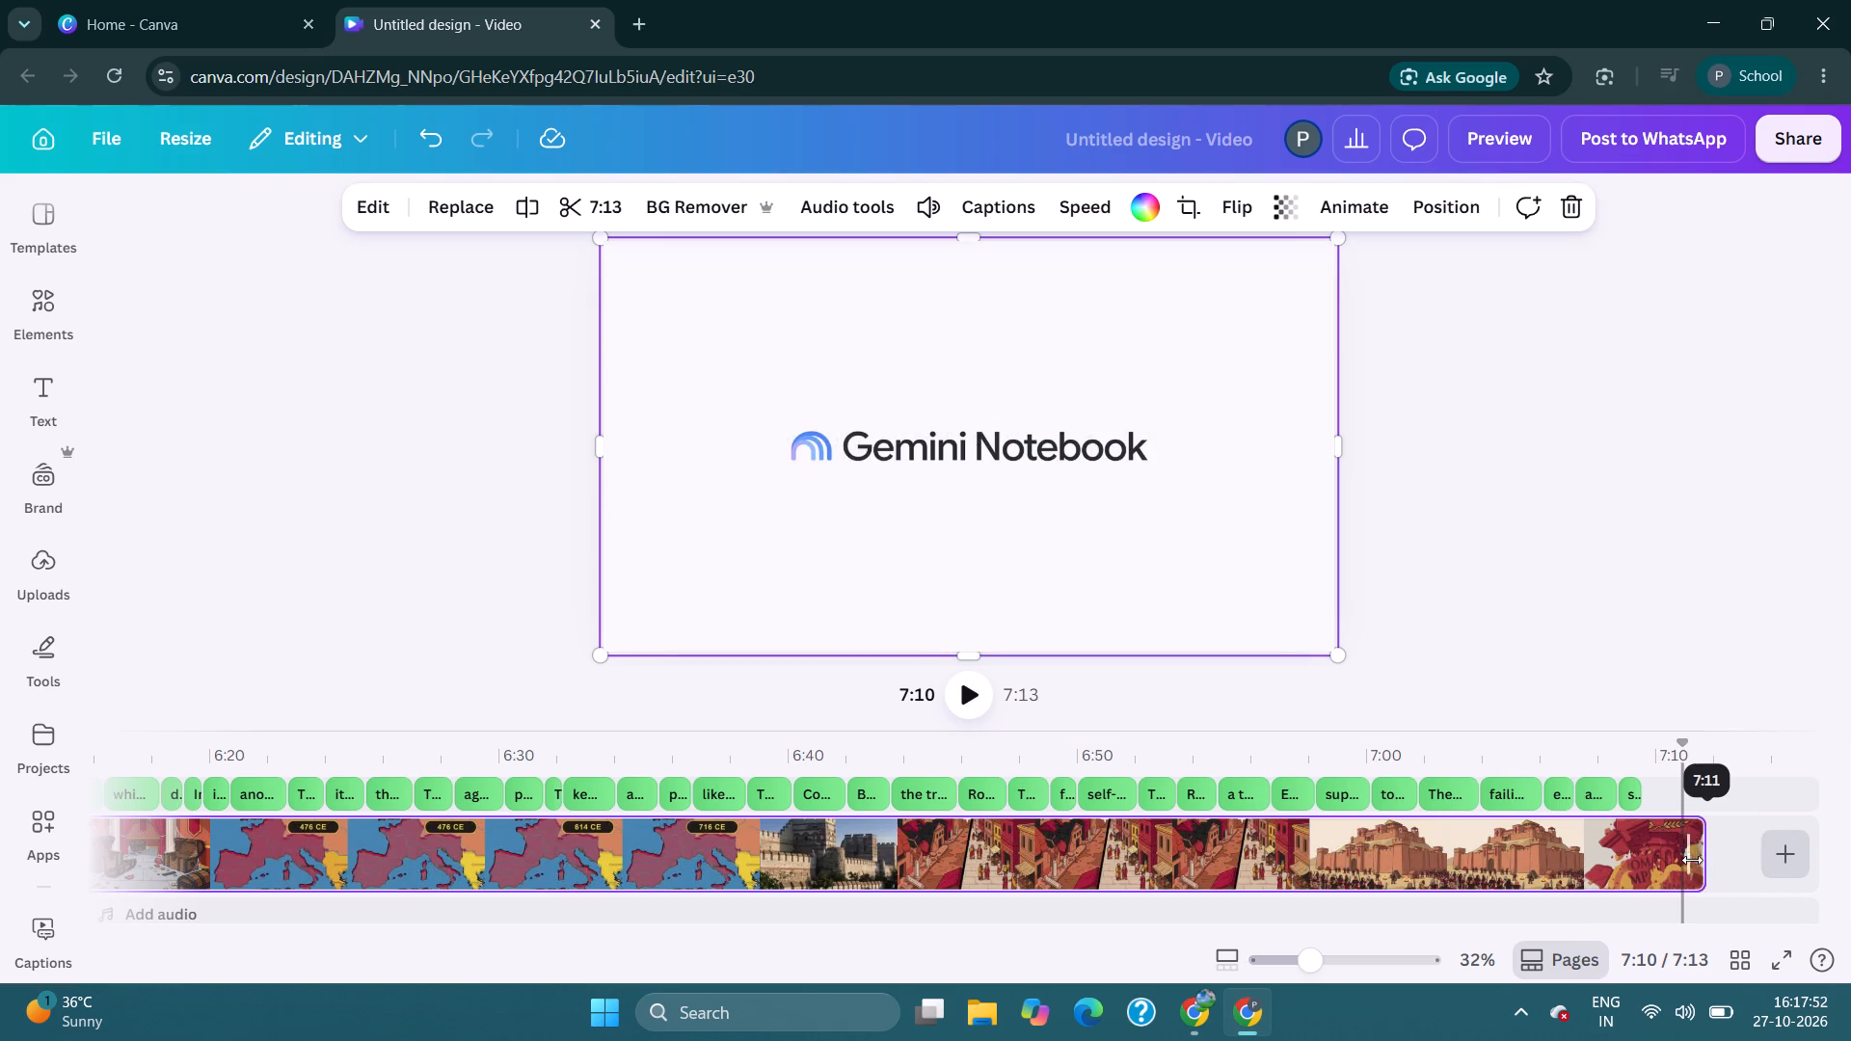
drag(1692, 860, 1677, 860)
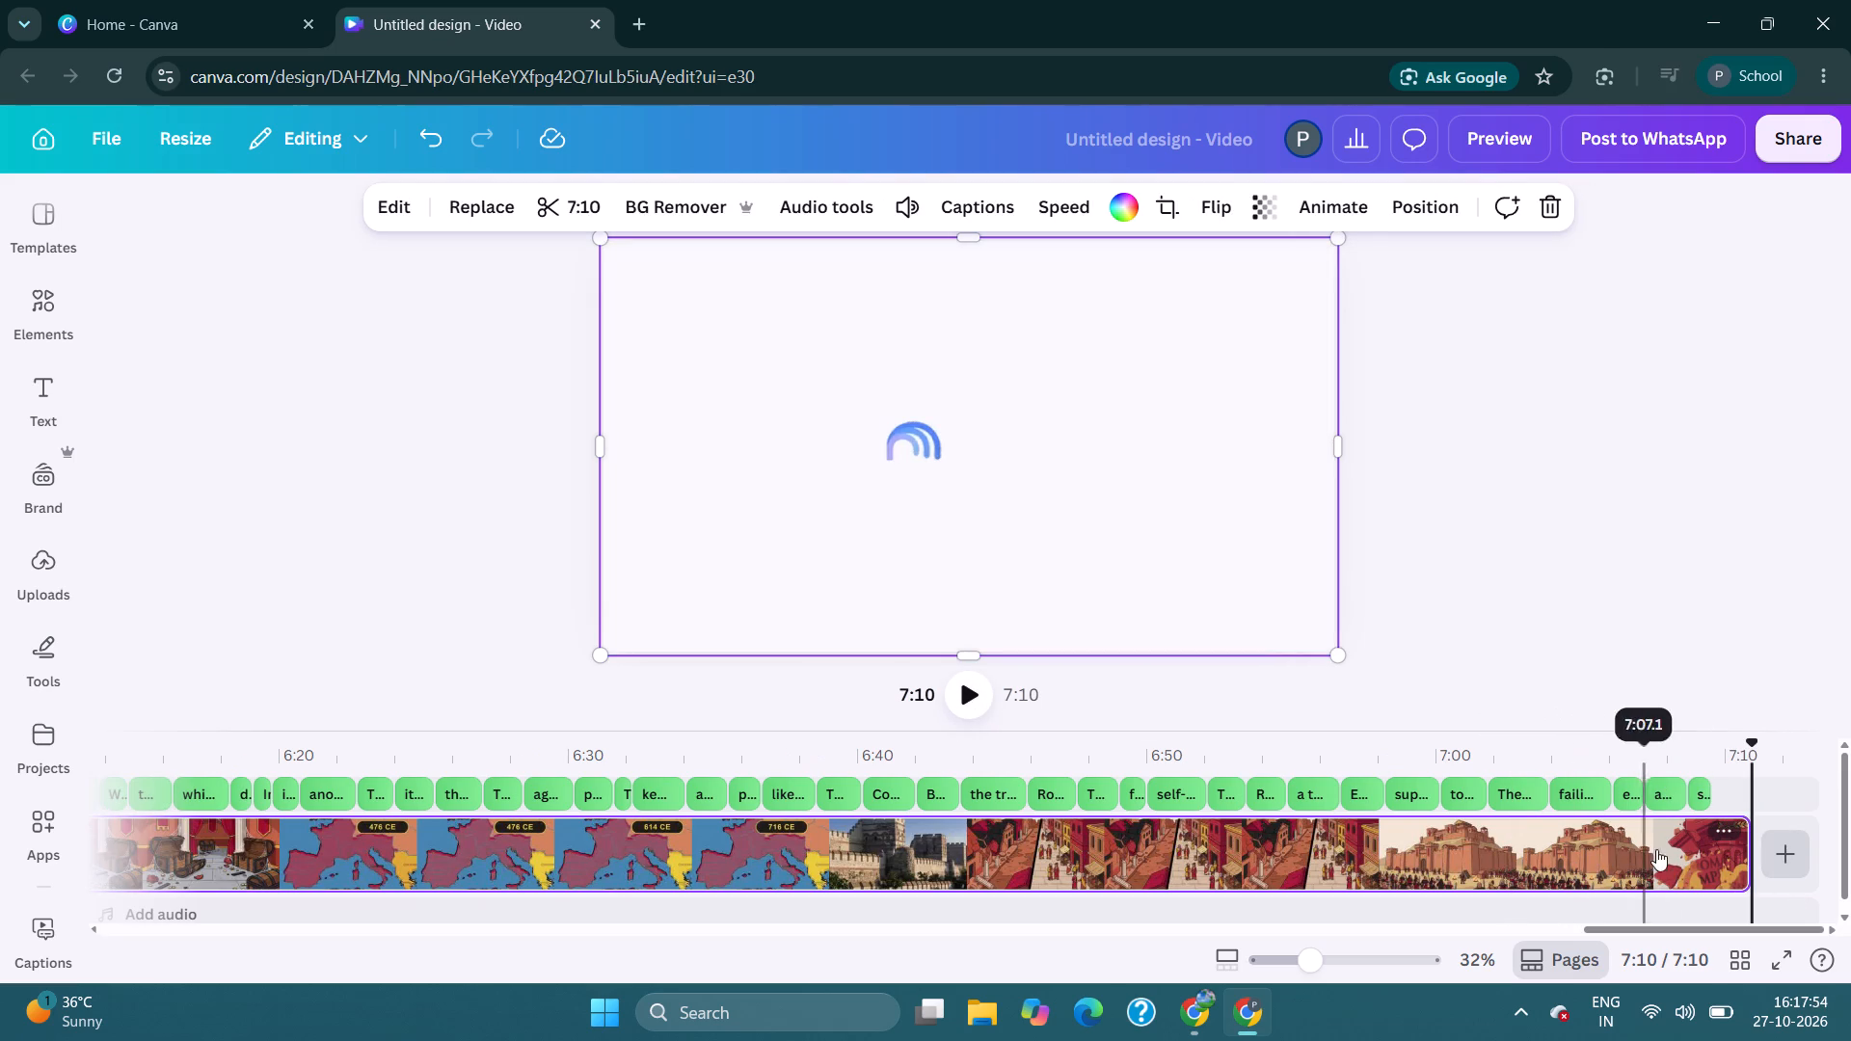
Play the trimmed ending from about 7:08 to check for any remaining logo frames.
click(1669, 850)
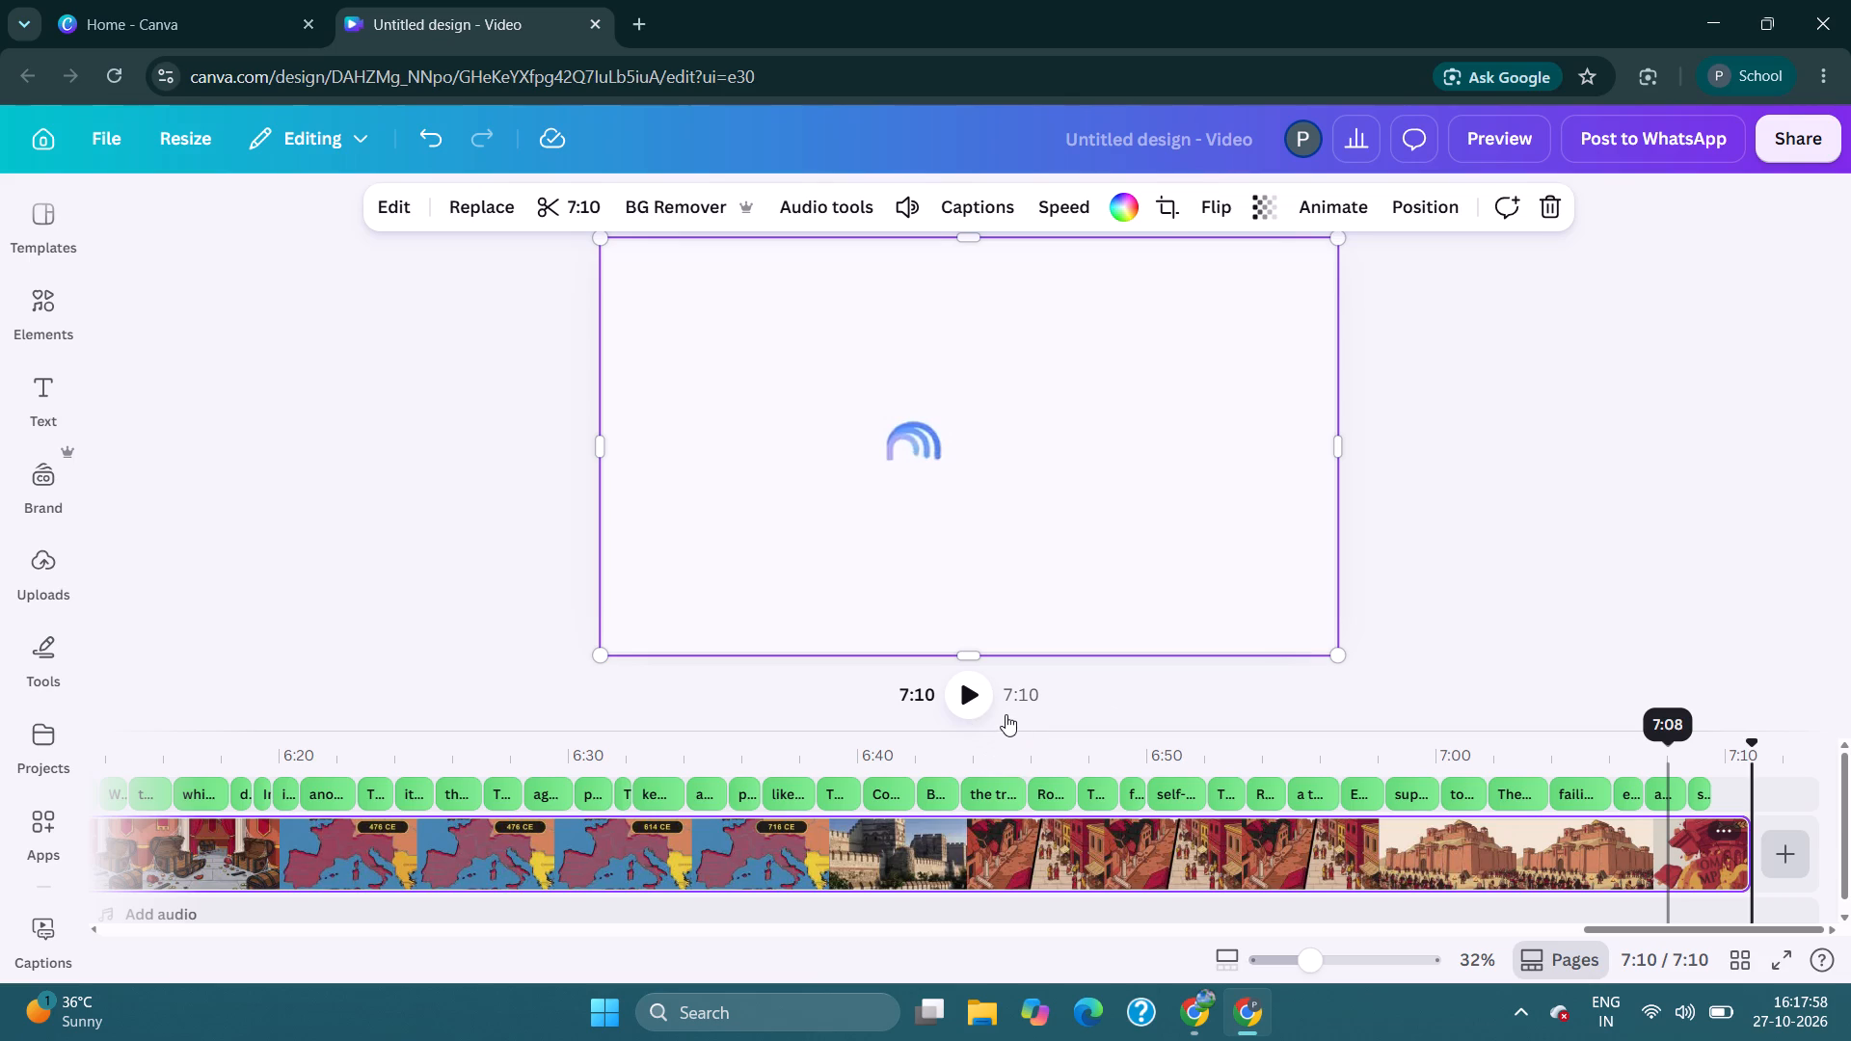
click(969, 701)
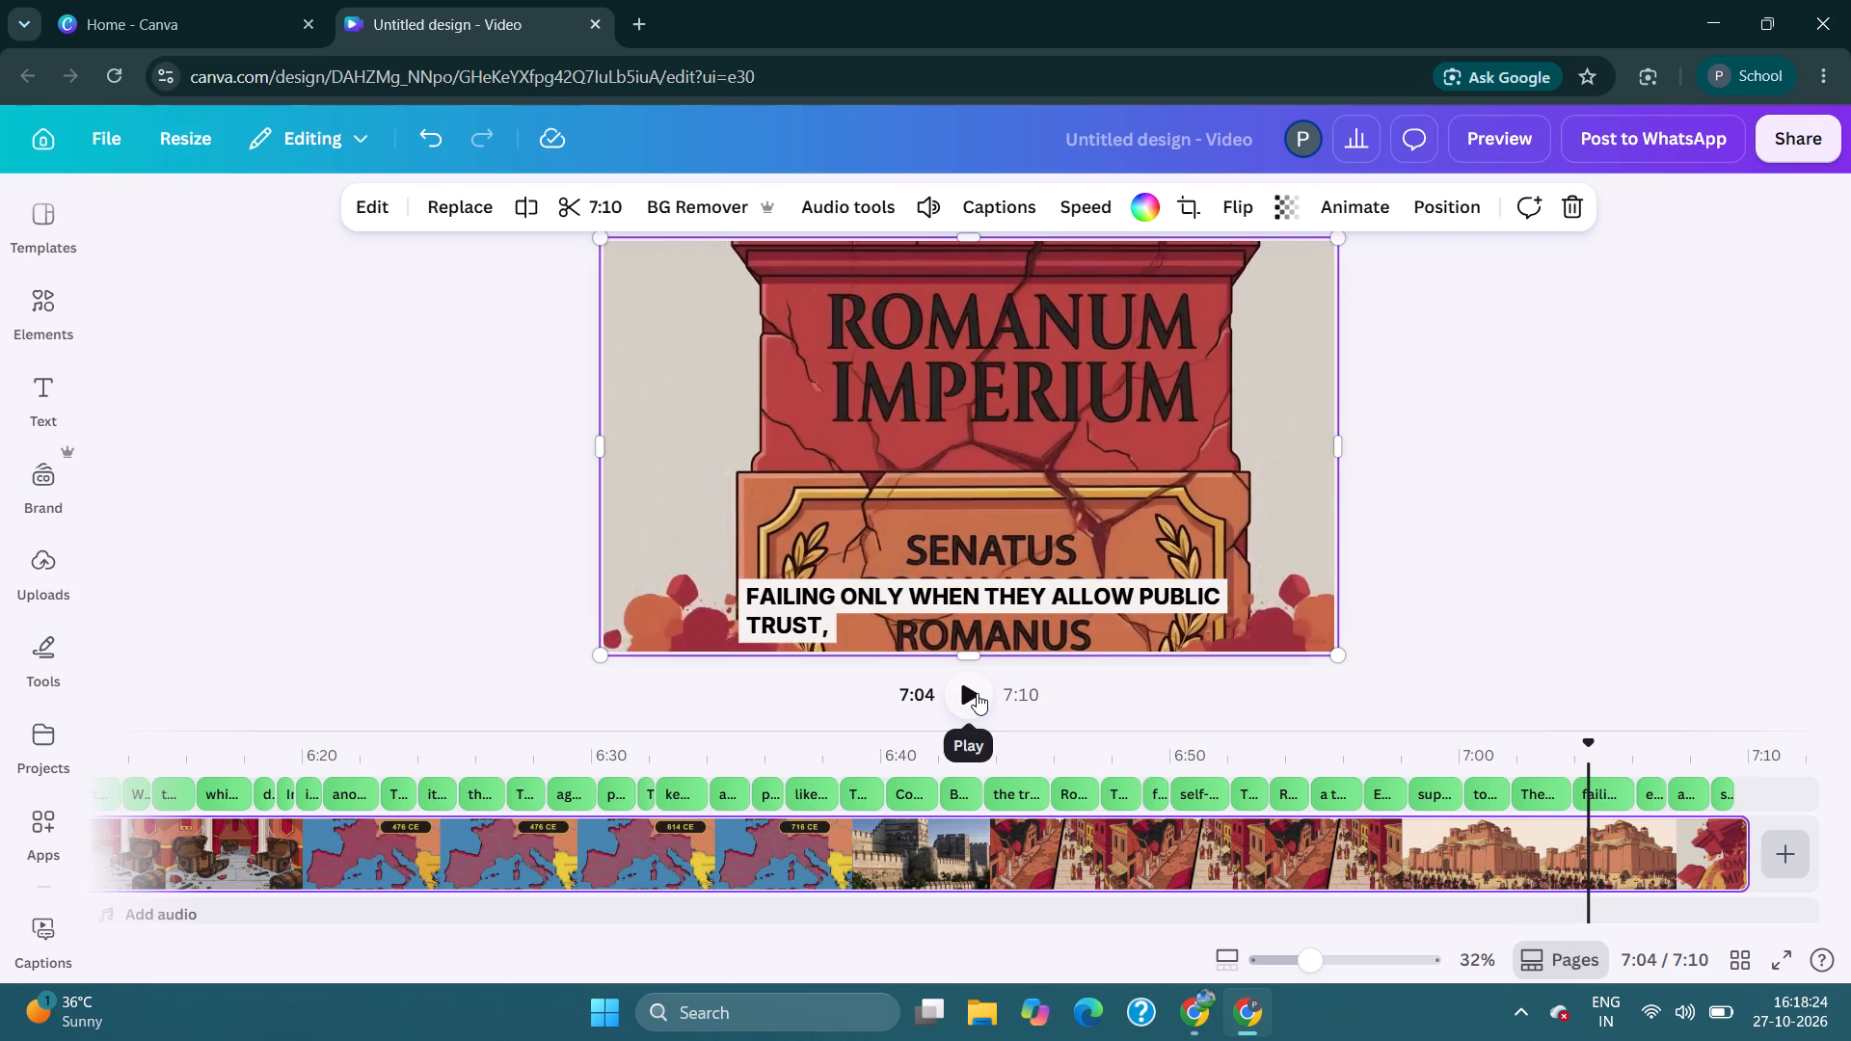
click(977, 693)
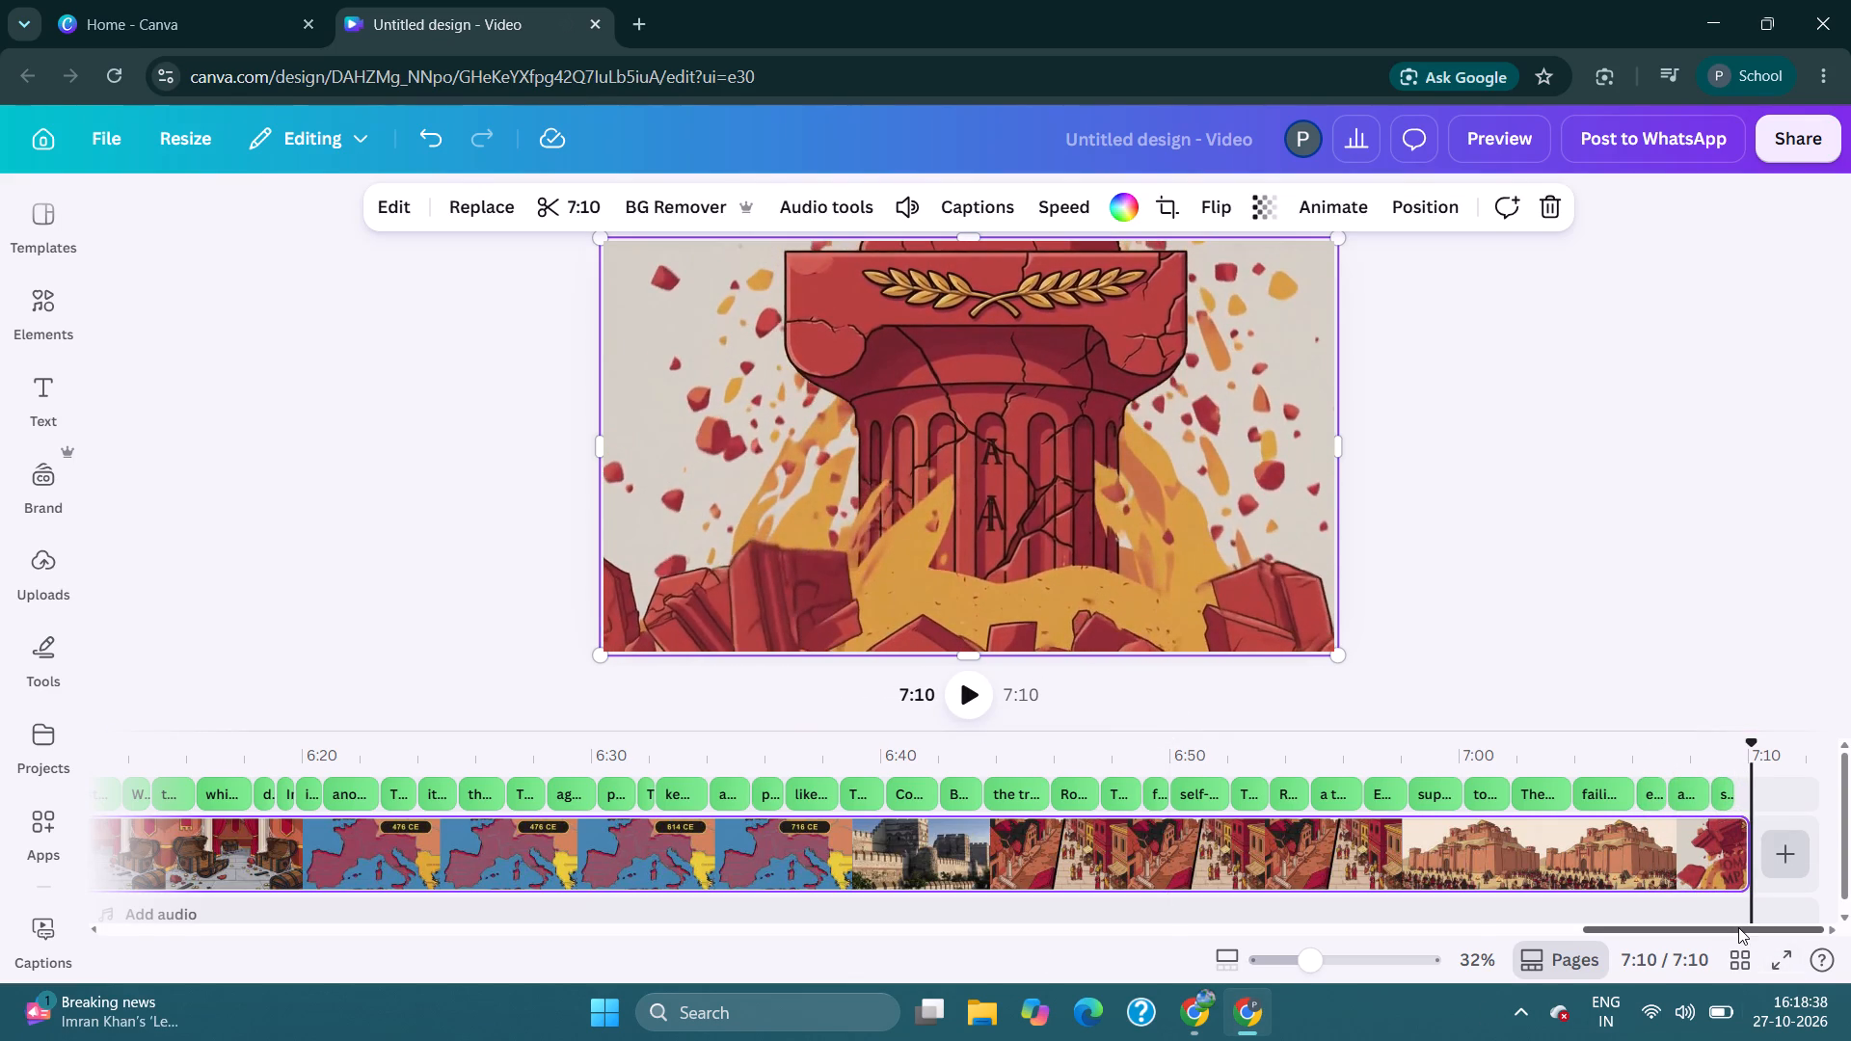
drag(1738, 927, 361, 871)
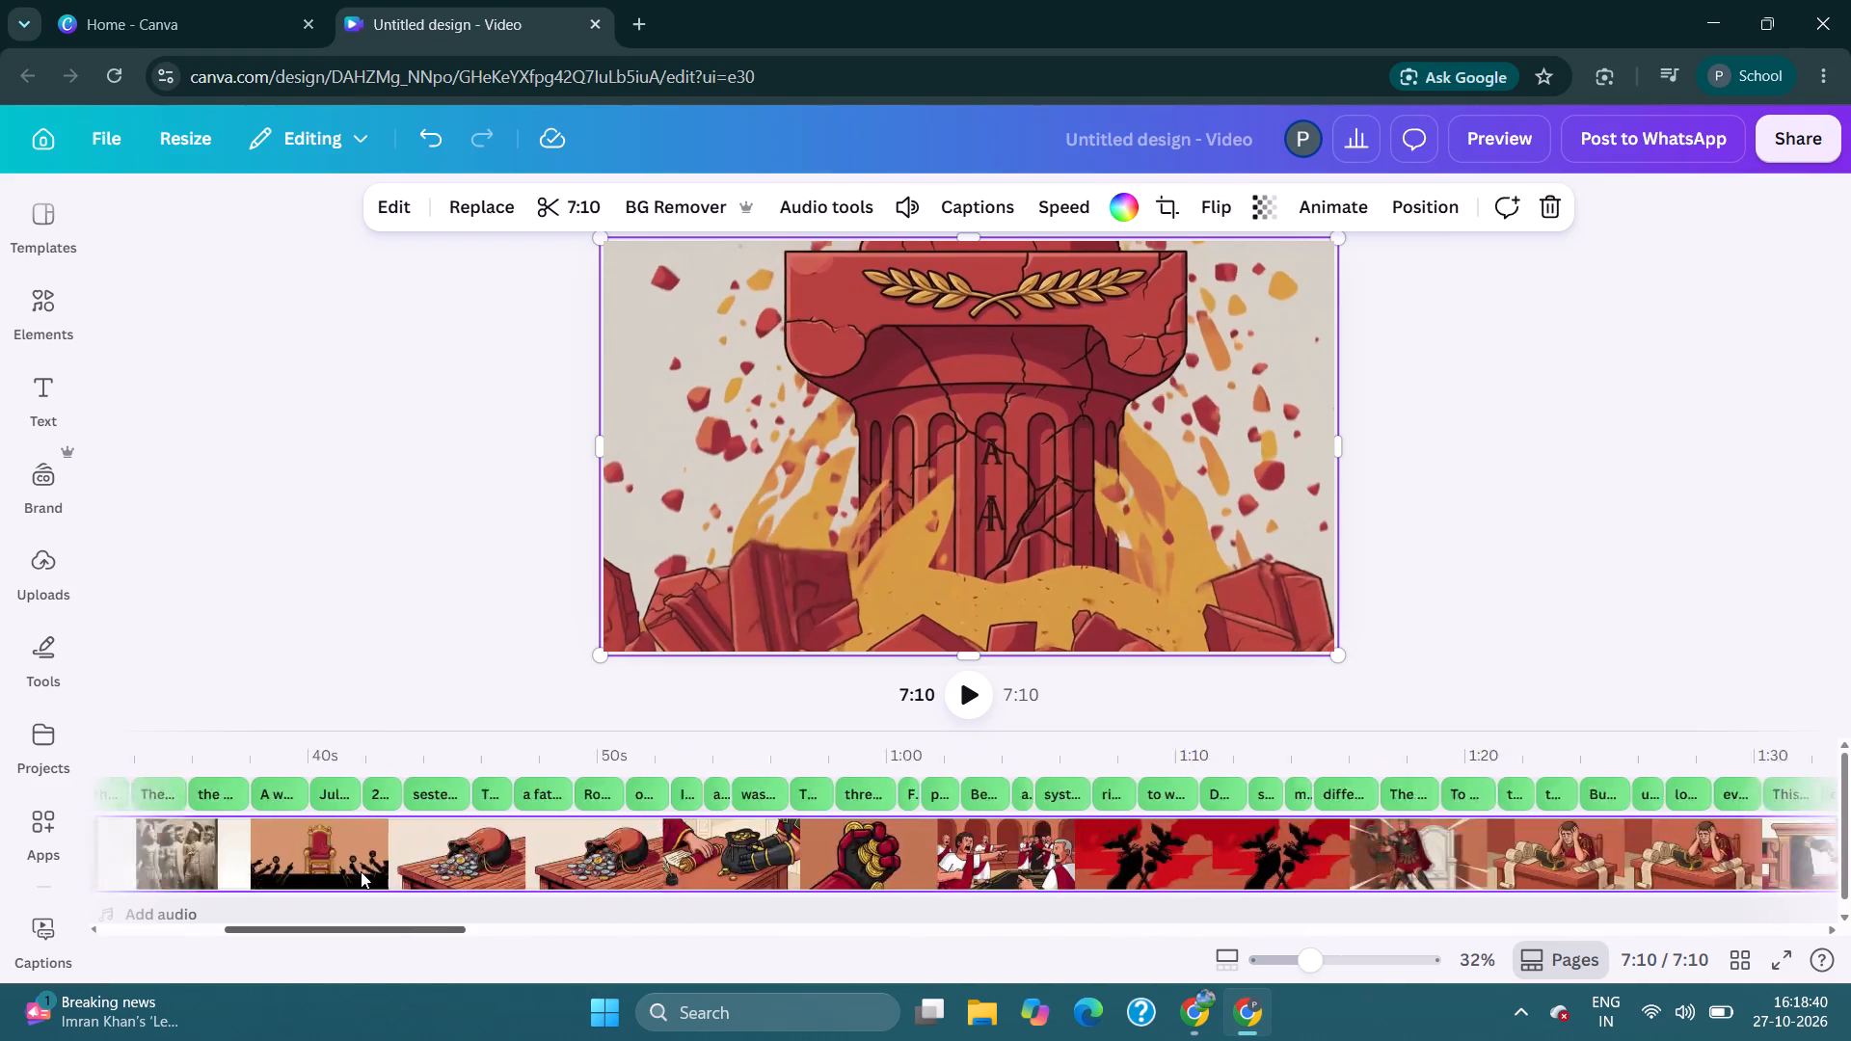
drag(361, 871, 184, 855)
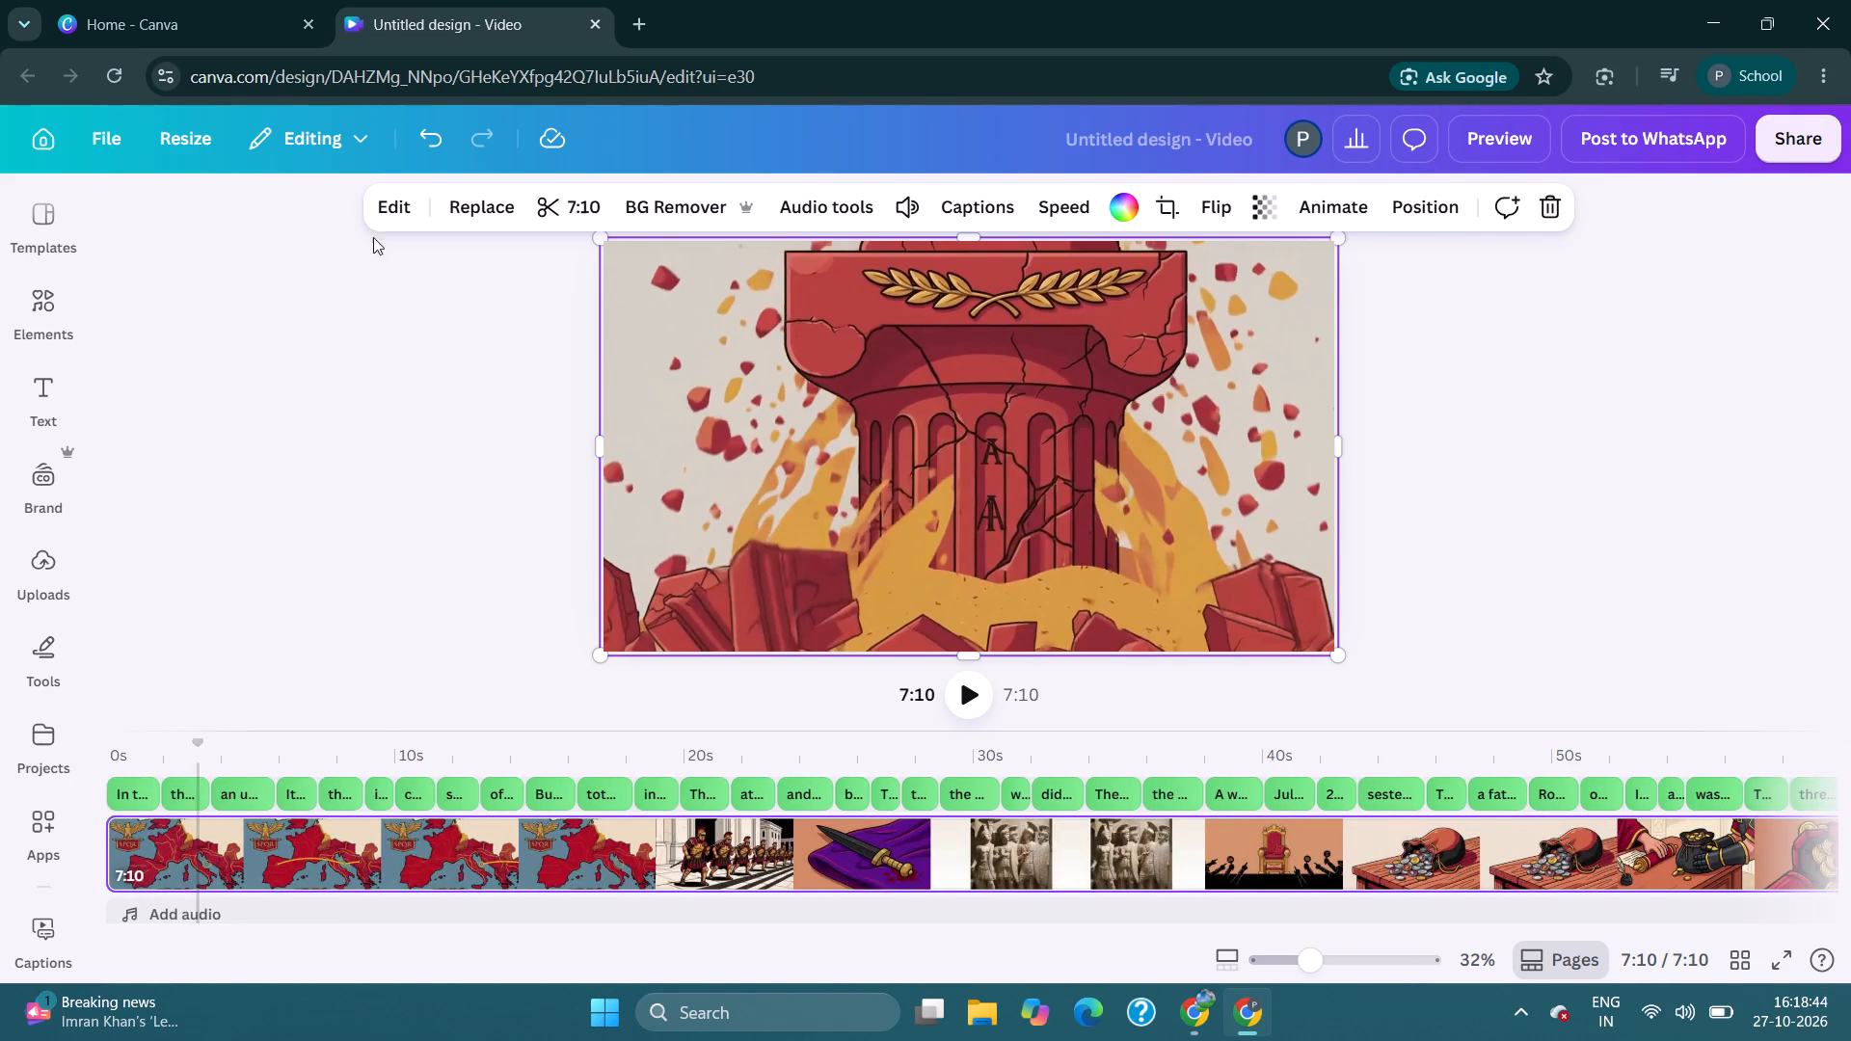
Switch to the other Chrome window, which holds the YouTube Video Ideas tab.
click(1189, 1016)
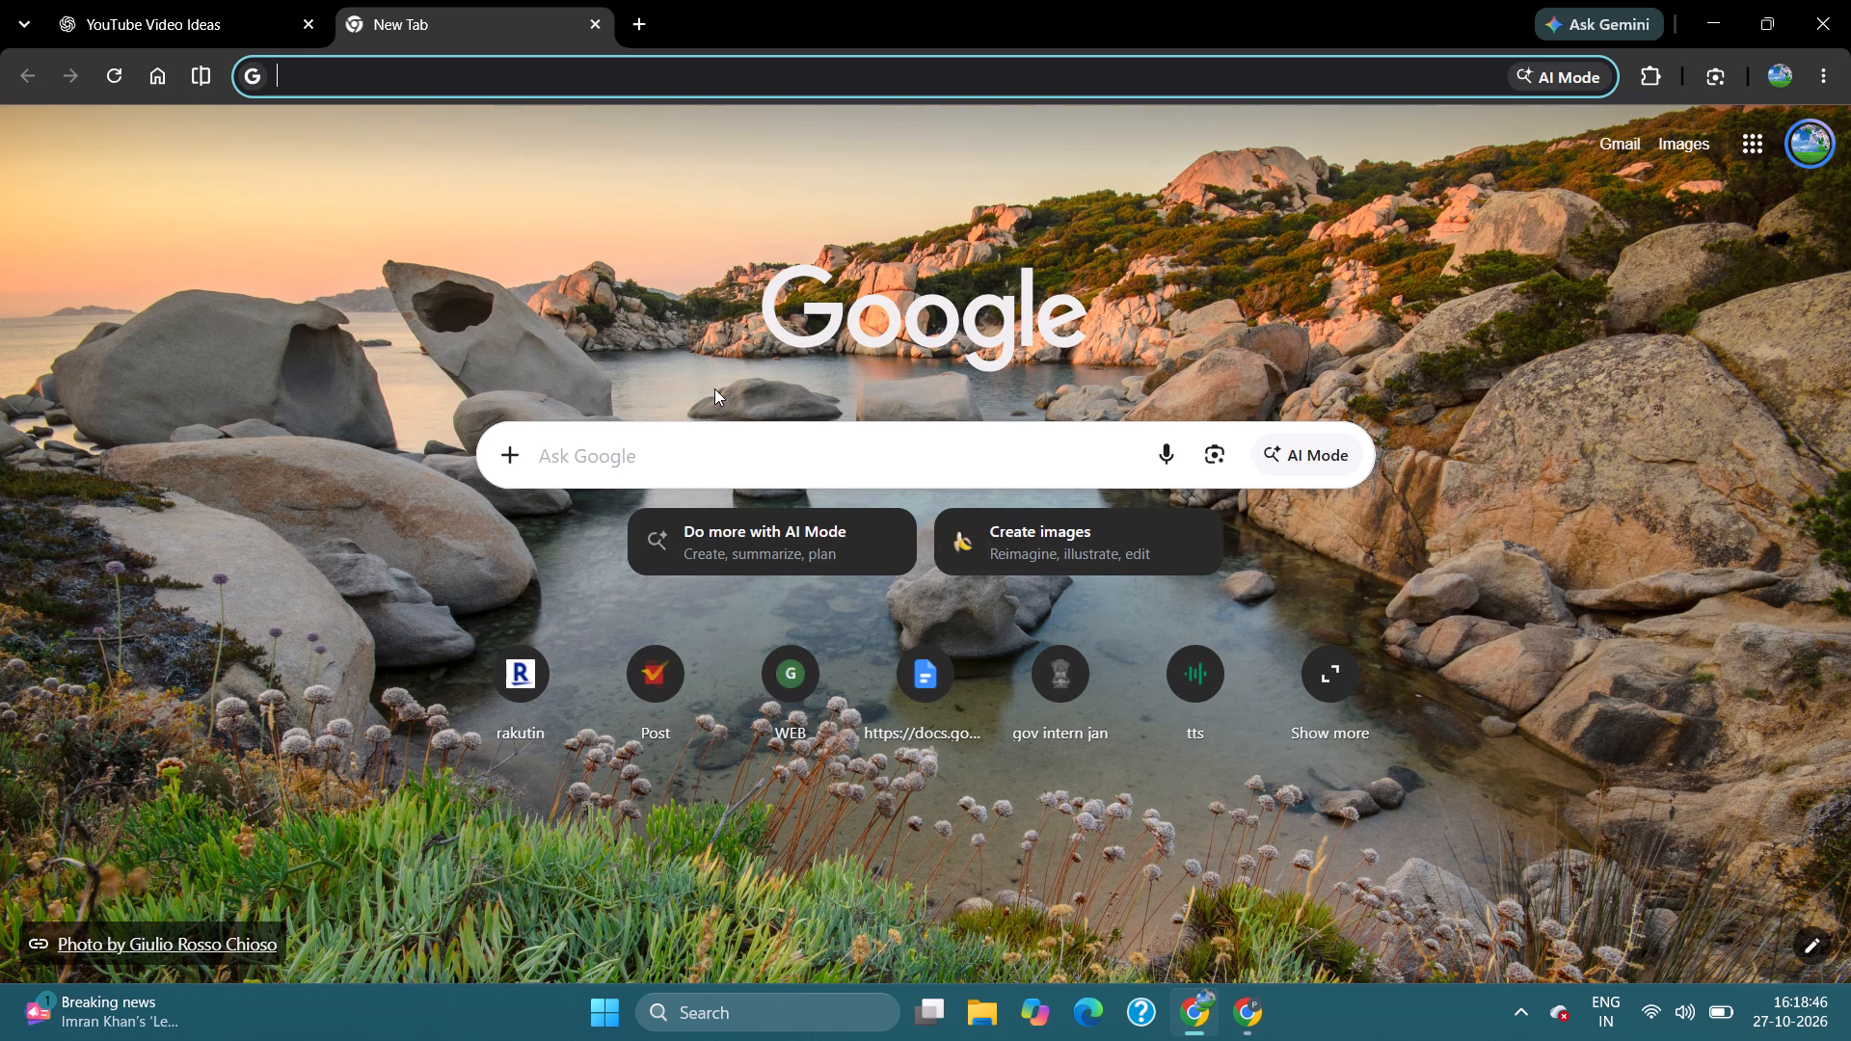